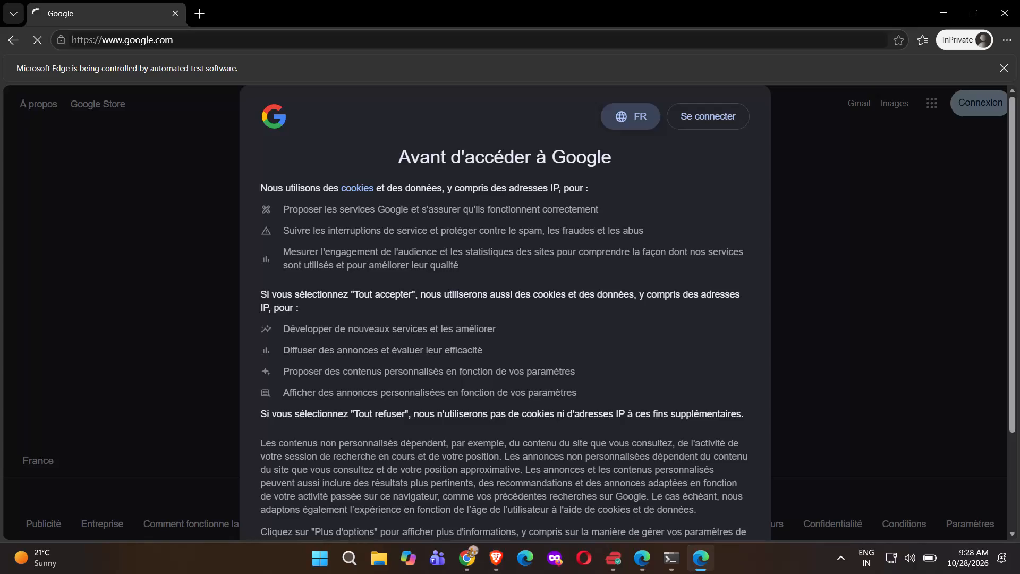
Dismiss Google's cookie consent notice in the automated Edge InPrivate window.
{"action": "left_click", "coordinate": [435, 453]}
{"action": "scroll", "coordinate": [435, 453], "scroll_direction": "down", "scroll_amount": 3}
{"action": "left_click", "coordinate": [429, 451]}
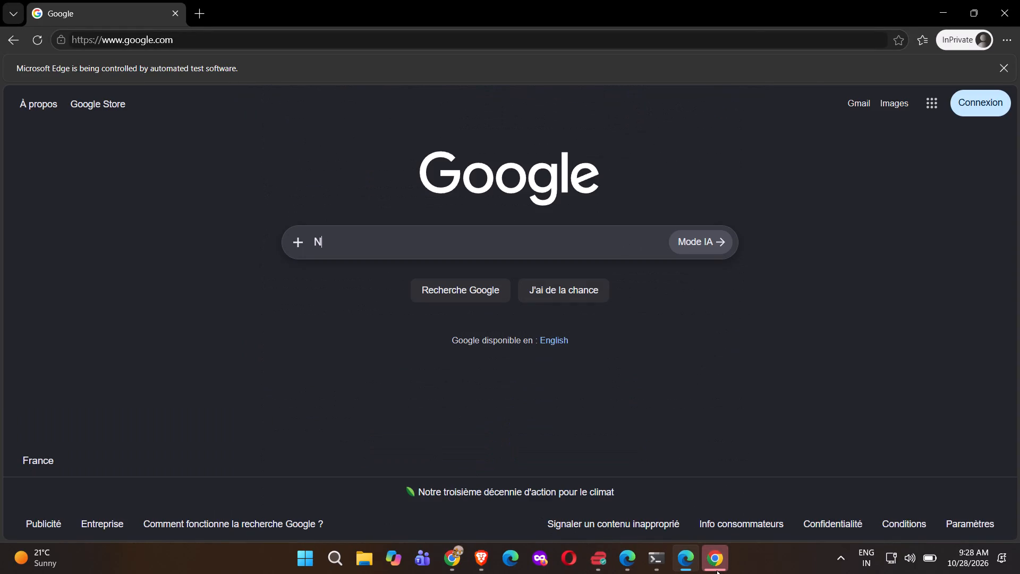
Switch to the automated Chrome Incognito window and dismiss Google's cookie consent notice there.
{"action": "left_click", "coordinate": [715, 569]}
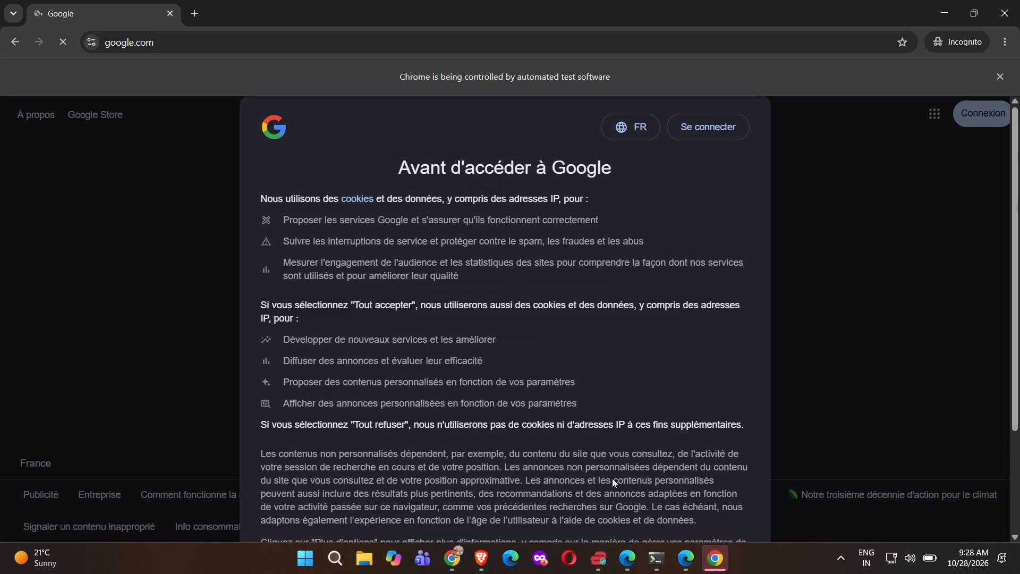
{"action": "scroll", "coordinate": [612, 478], "scroll_direction": "down", "scroll_amount": 2}
{"action": "left_click", "coordinate": [463, 464]}
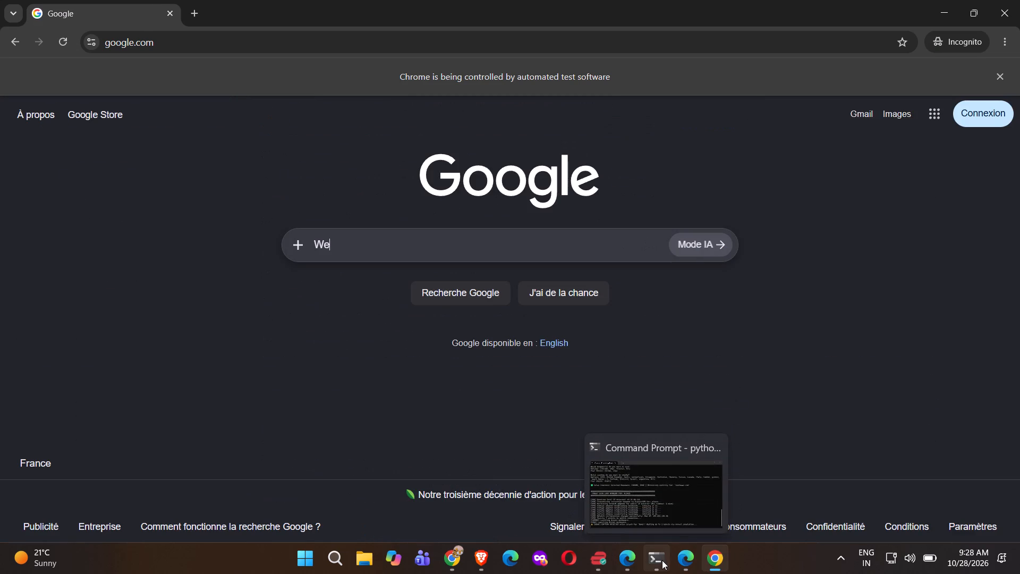
Switch to the extra Edge window showing an empty Google homepage and close it.
{"action": "left_click", "coordinate": [628, 558]}
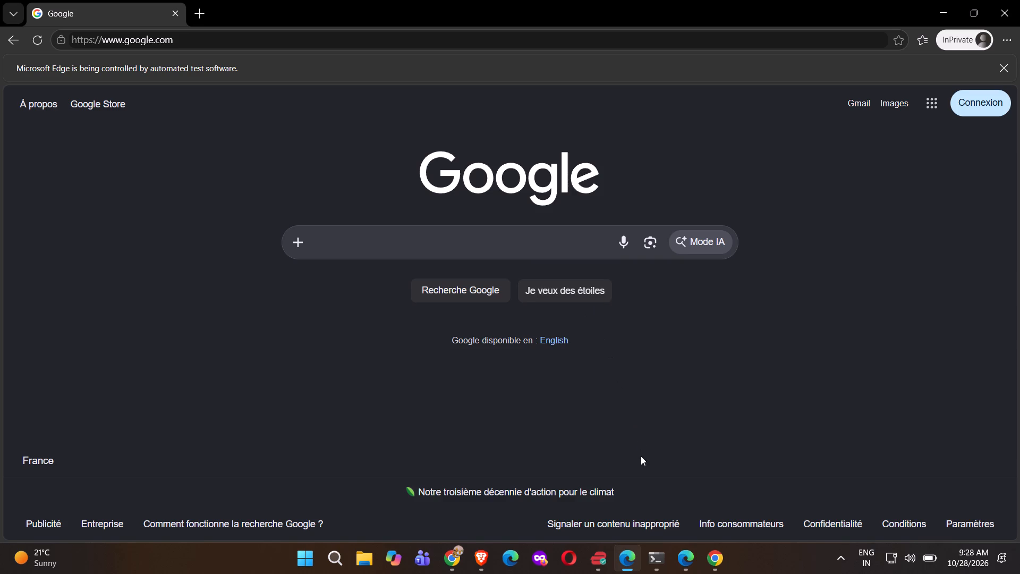
{"action": "left_click", "coordinate": [1019, 0]}
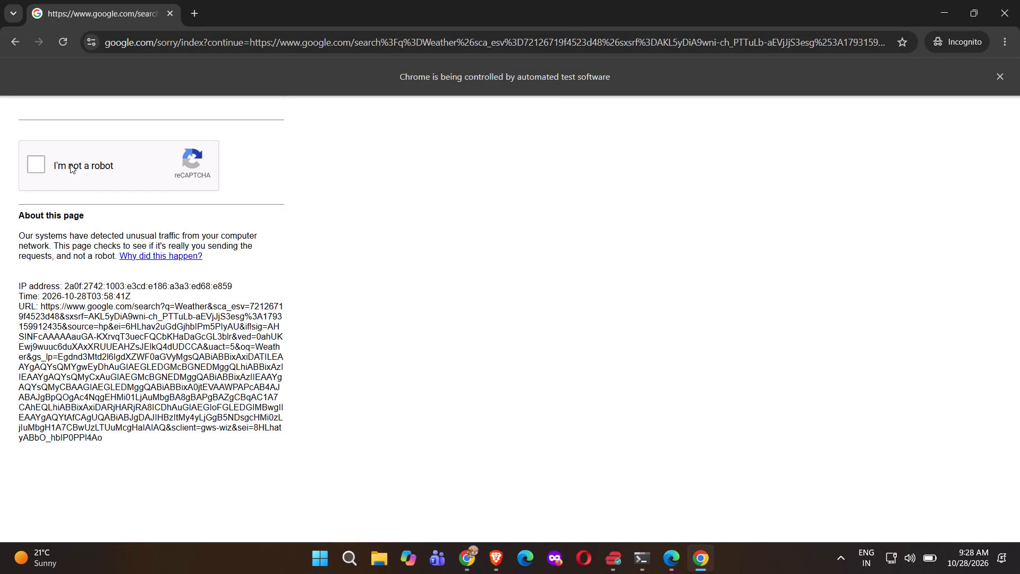
Complete the reCAPTCHA in the Chrome Incognito window by selecting images with a bus and verifying.
{"action": "left_click", "coordinate": [40, 160]}
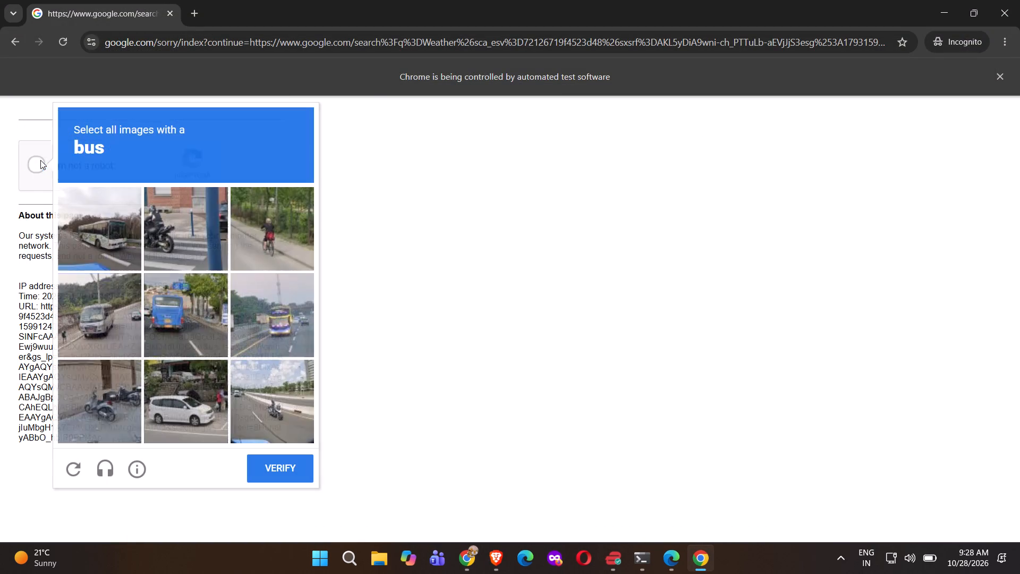
{"action": "left_click", "coordinate": [91, 202]}
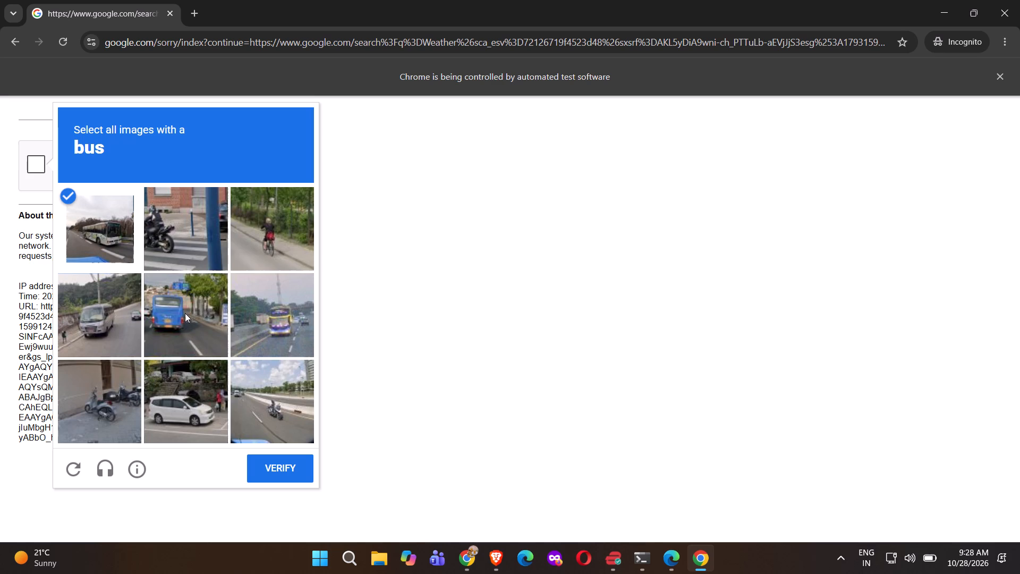
{"action": "left_click", "coordinate": [185, 313]}
{"action": "left_click", "coordinate": [284, 349]}
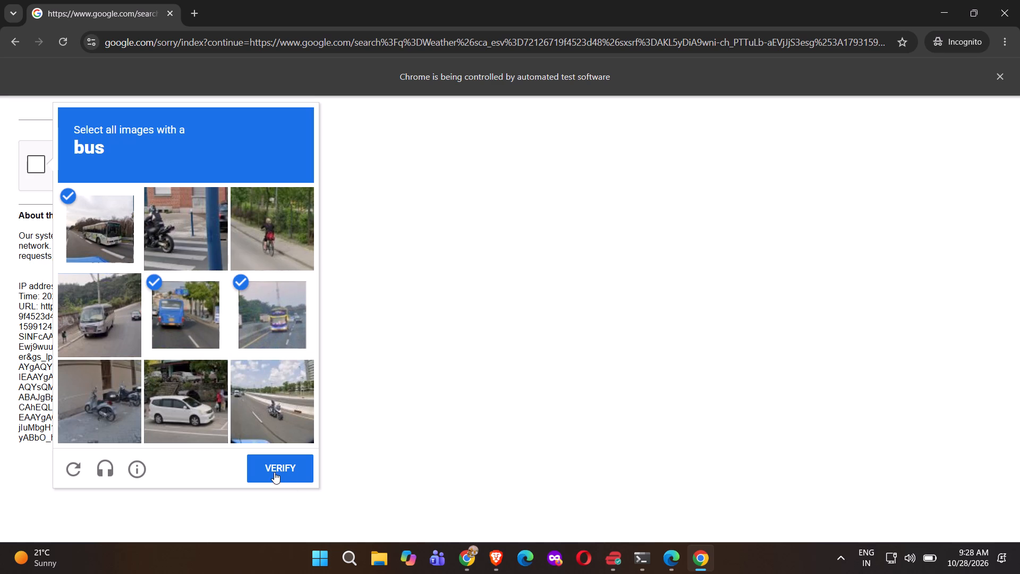
{"action": "left_click", "coordinate": [274, 472]}
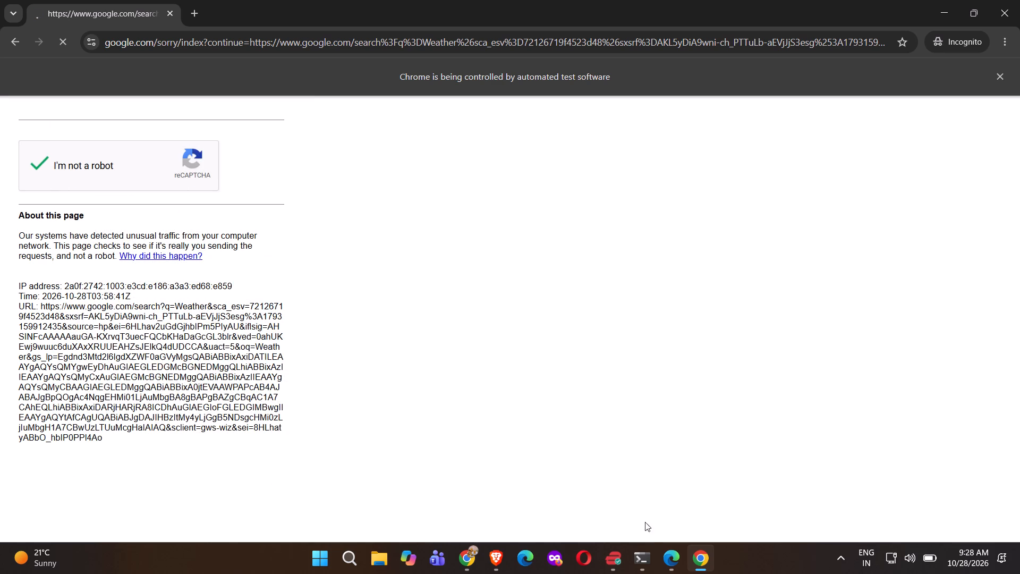
Switch to the Edge InPrivate window and complete its reCAPTCHA by selecting the images with bridges and verifying.
{"action": "left_click", "coordinate": [662, 564]}
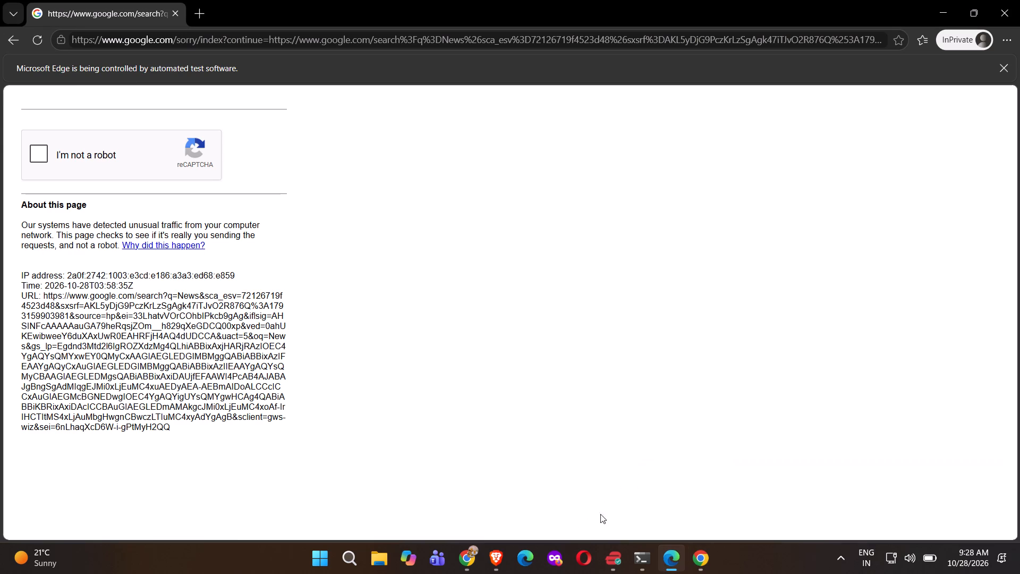
{"action": "left_click", "coordinate": [45, 158]}
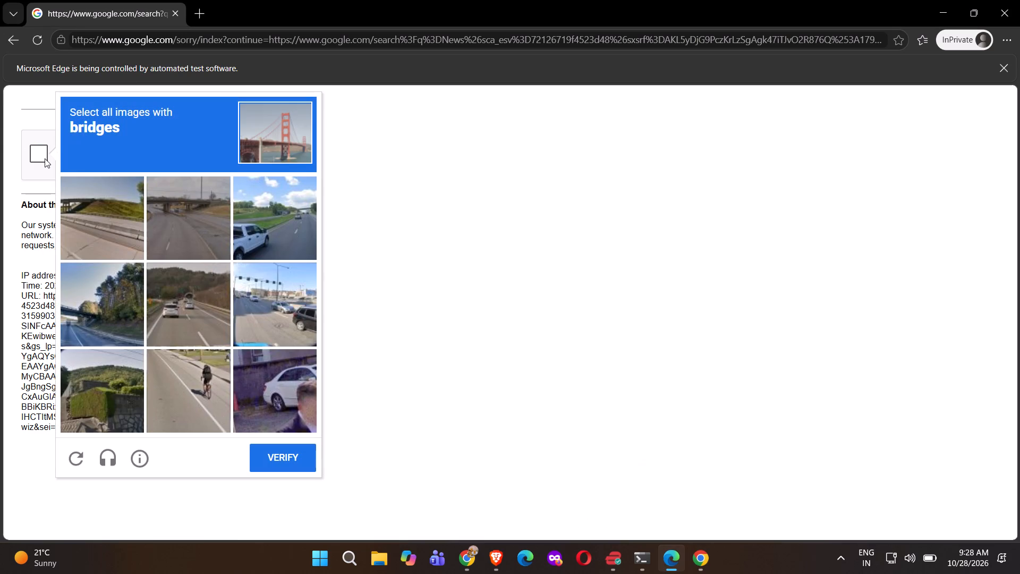
{"action": "left_click", "coordinate": [85, 229]}
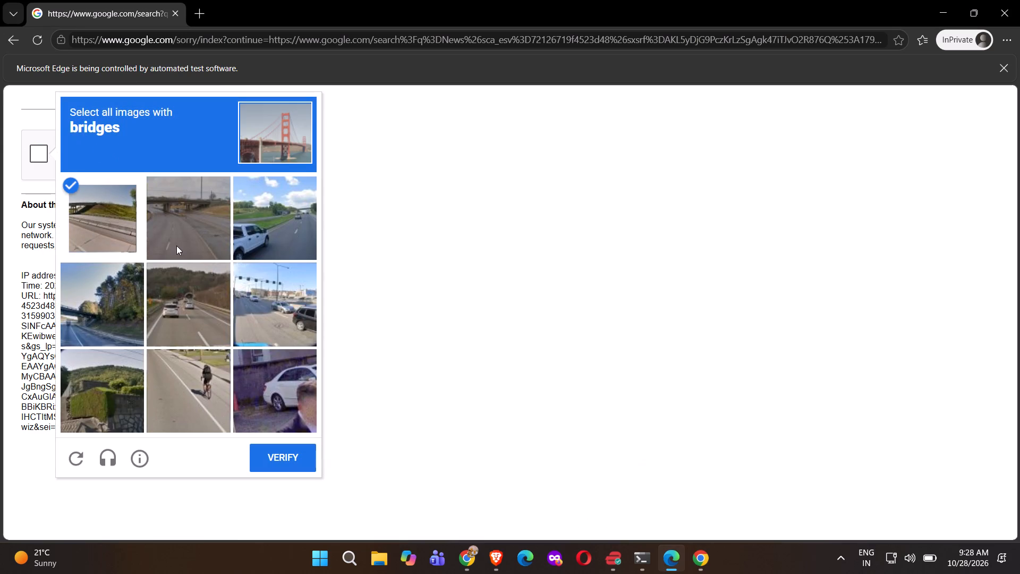
{"action": "left_click", "coordinate": [176, 246]}
{"action": "left_click", "coordinate": [98, 325]}
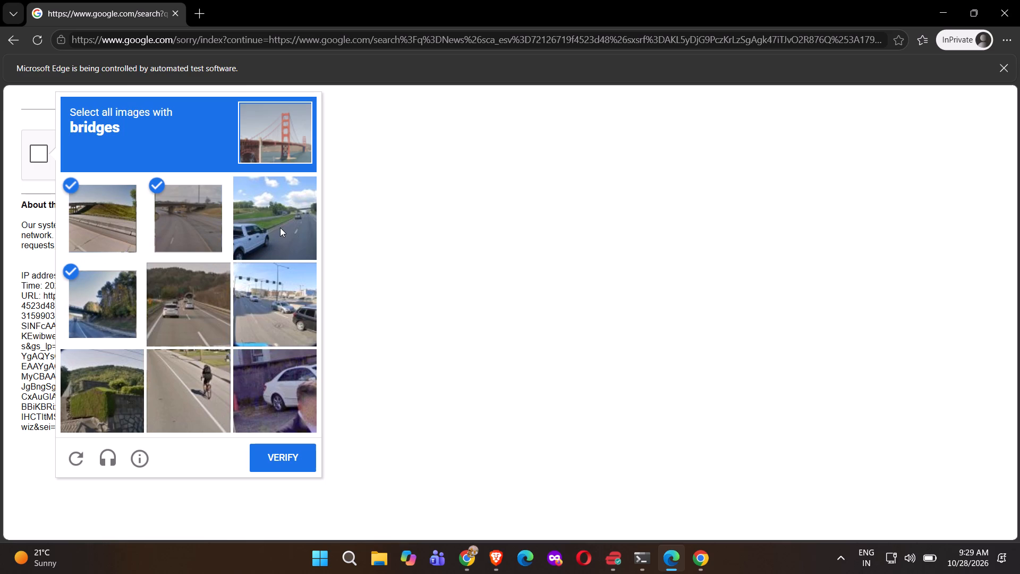
{"action": "left_click", "coordinate": [280, 227]}
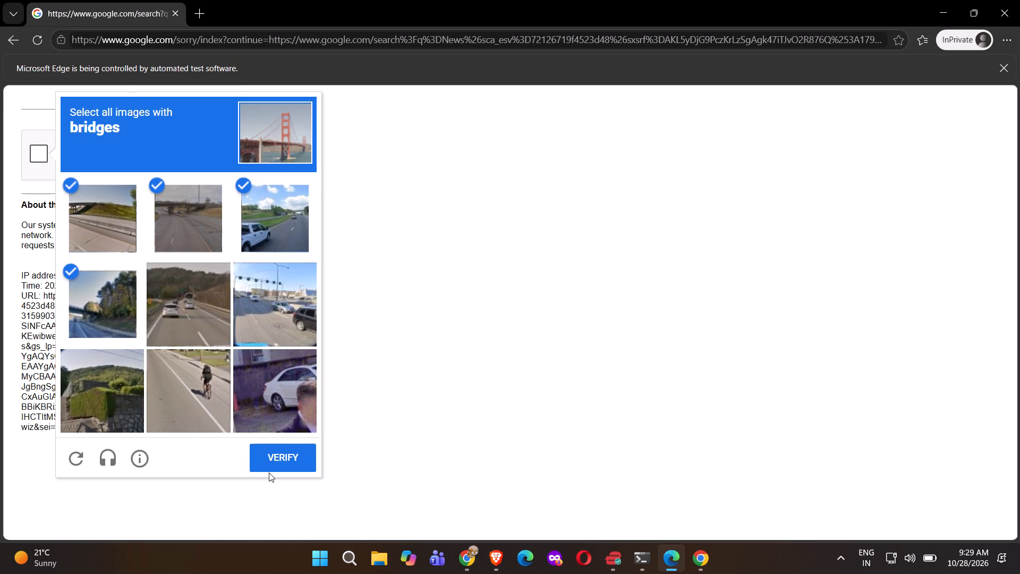
{"action": "left_click", "coordinate": [281, 460]}
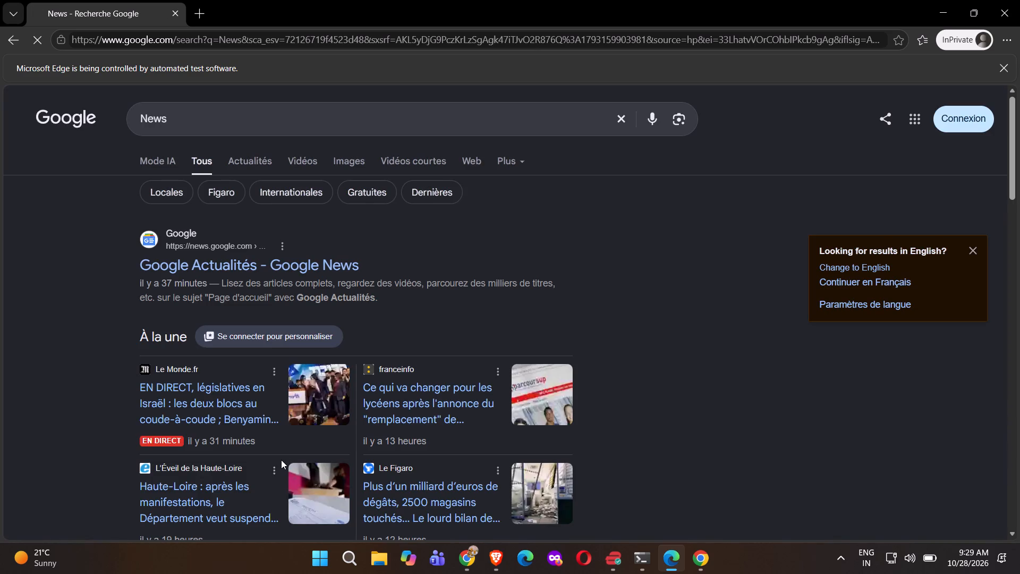
{"action": "left_click", "coordinate": [491, 570]}
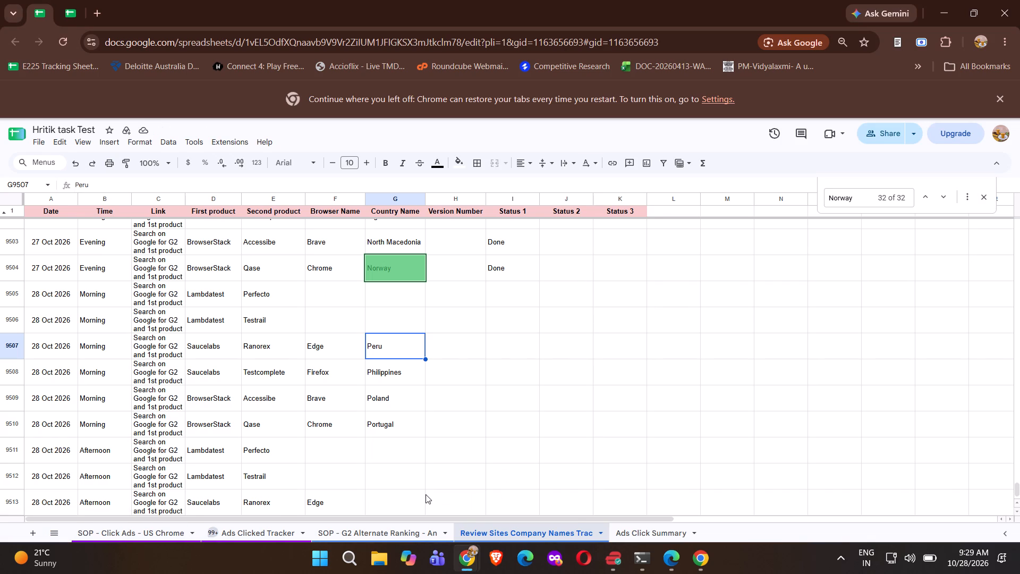
{"action": "key", "text": "ctrl+Tab"}
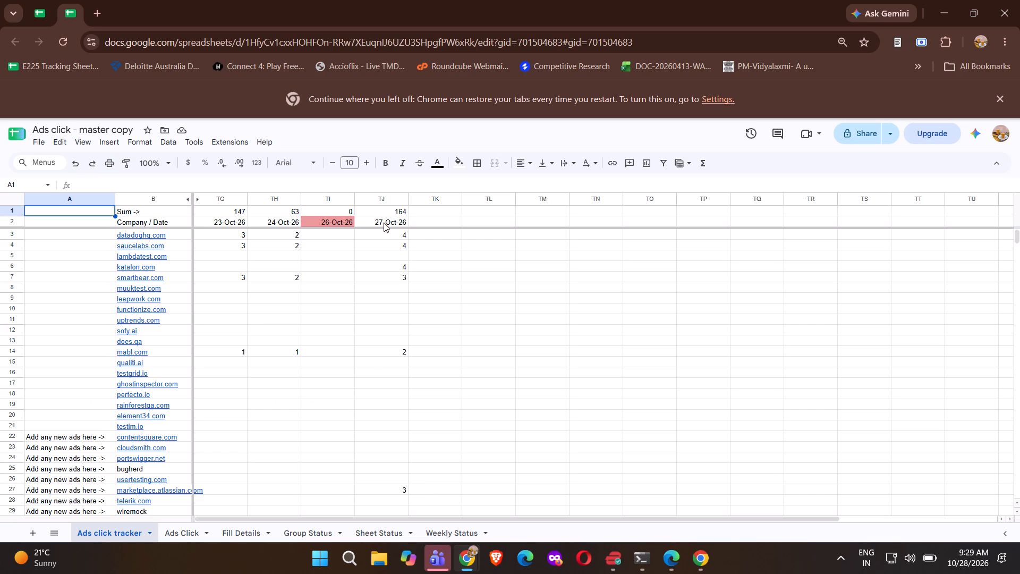
{"action": "left_click", "coordinate": [383, 215]}
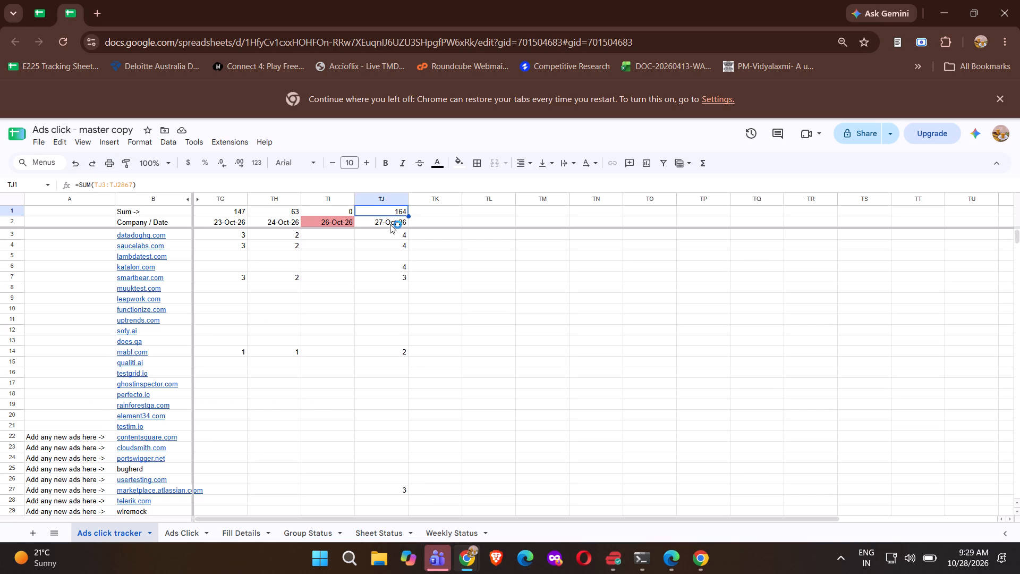
{"action": "left_click", "coordinate": [387, 223], "text": "shift"}
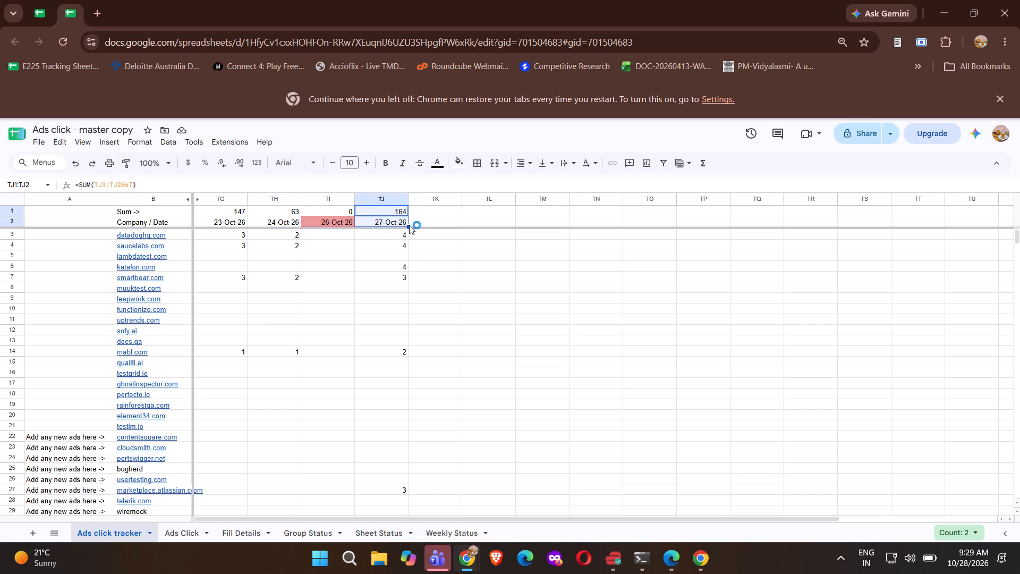
{"action": "left_click_drag", "start_coordinate": [409, 224], "coordinate": [414, 224]}
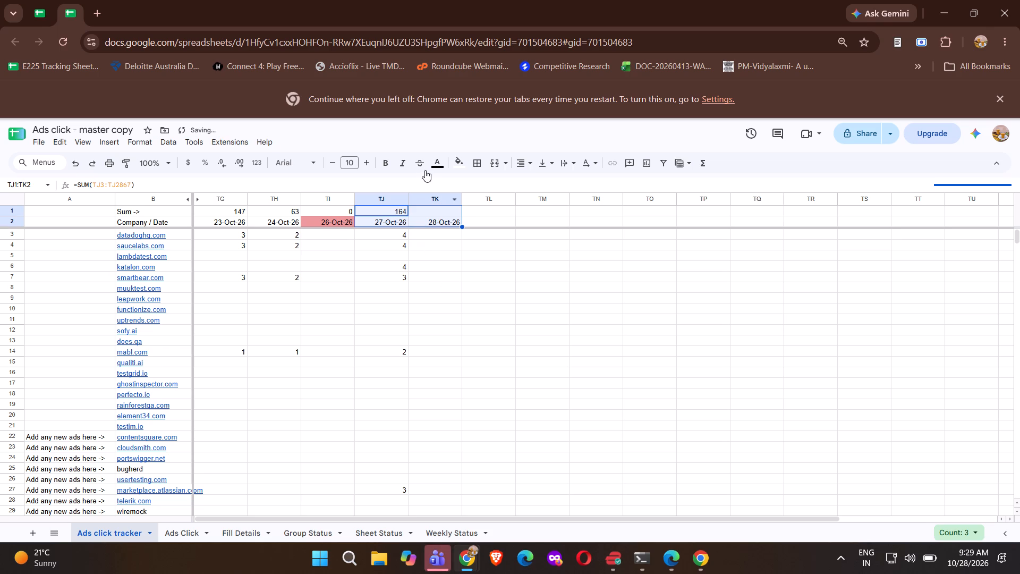
Fill the whole 28-Oct-26 column TK with light grey in the Ads click tracker sheet.
{"action": "left_click", "coordinate": [431, 202]}
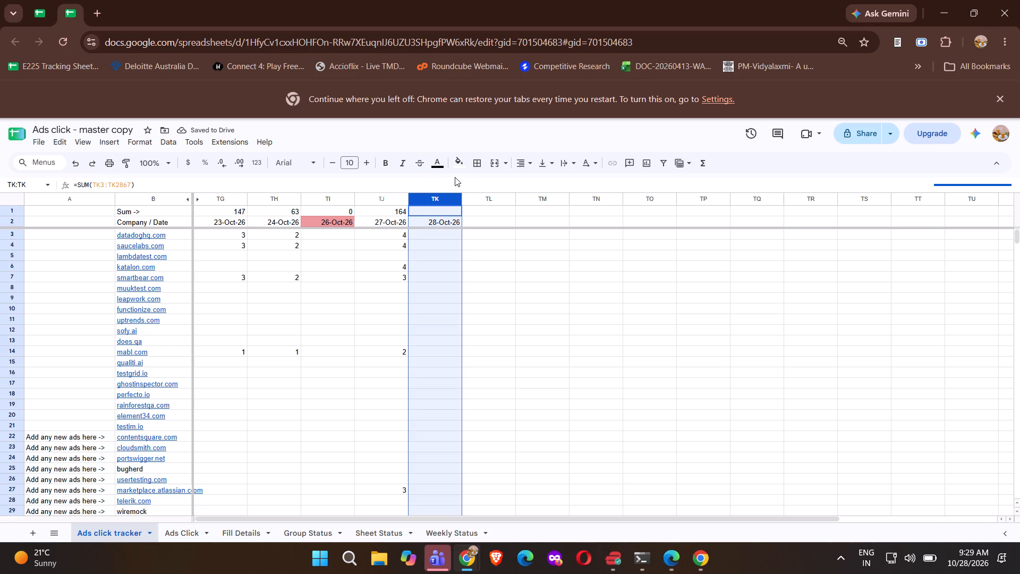
{"action": "left_click", "coordinate": [460, 164]}
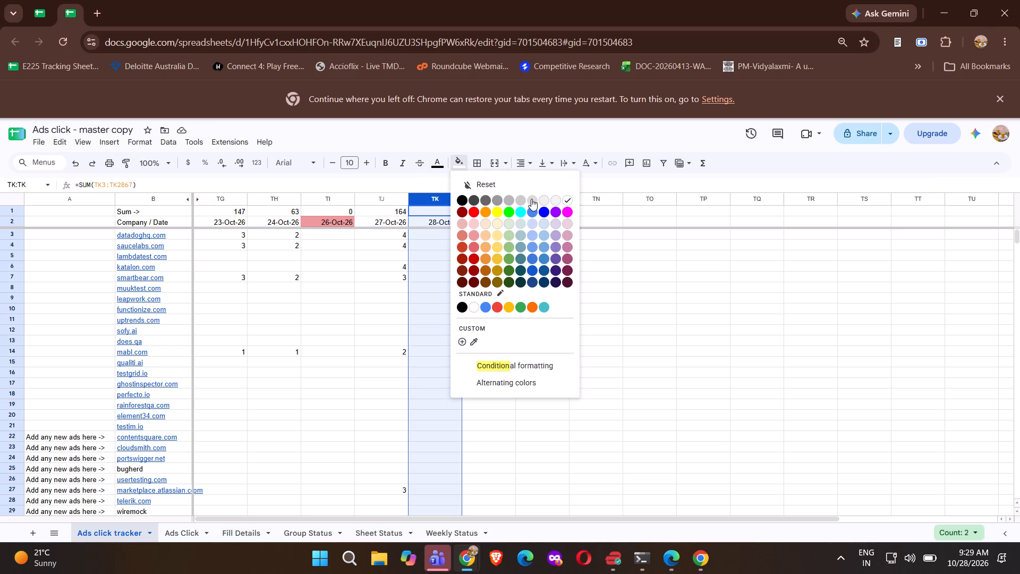
{"action": "left_click", "coordinate": [531, 199]}
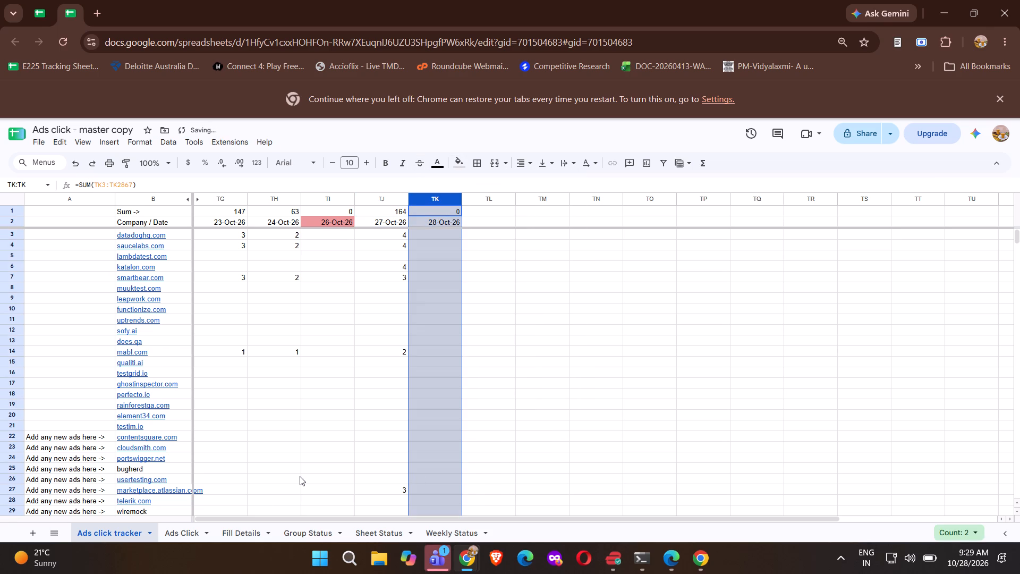
Clear the USA, EMEA, APAC and OTHERS keyword counts in cells G2:J15 of the Ads Click sheet.
{"action": "left_click", "coordinate": [184, 528]}
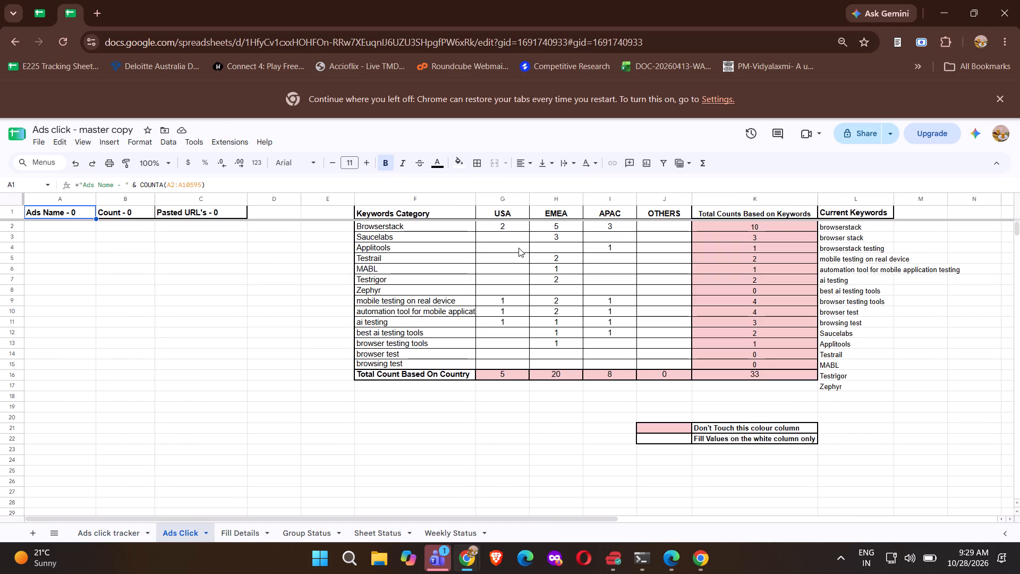
{"action": "left_click", "coordinate": [501, 230]}
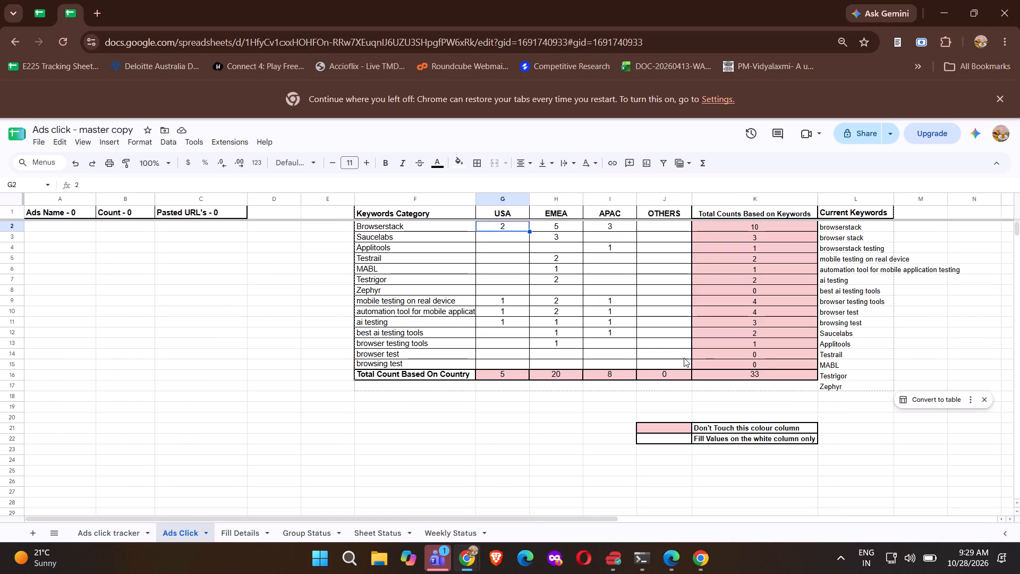
{"action": "left_click", "coordinate": [673, 365], "text": "shift"}
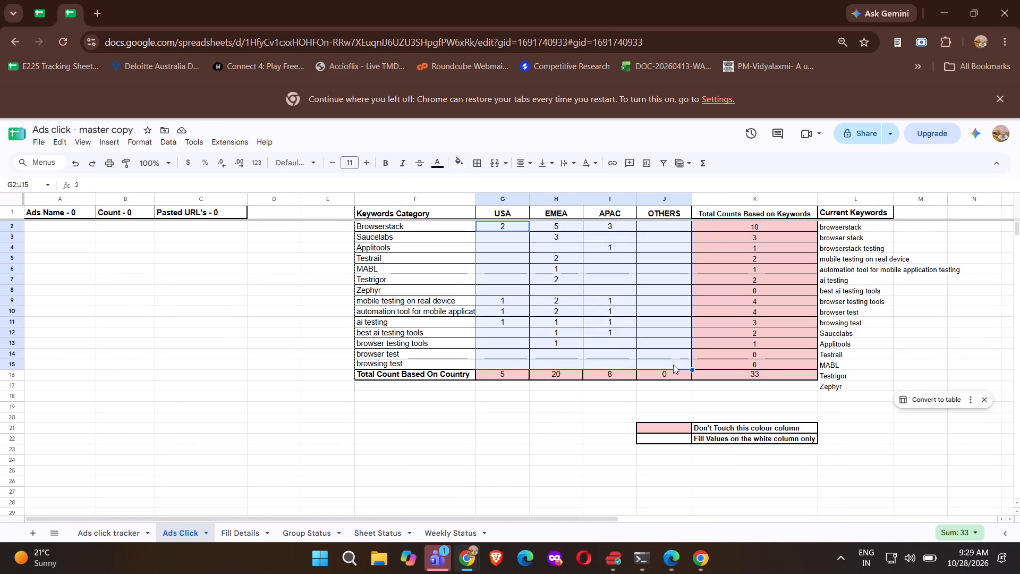
{"action": "key", "text": "BackSpace"}
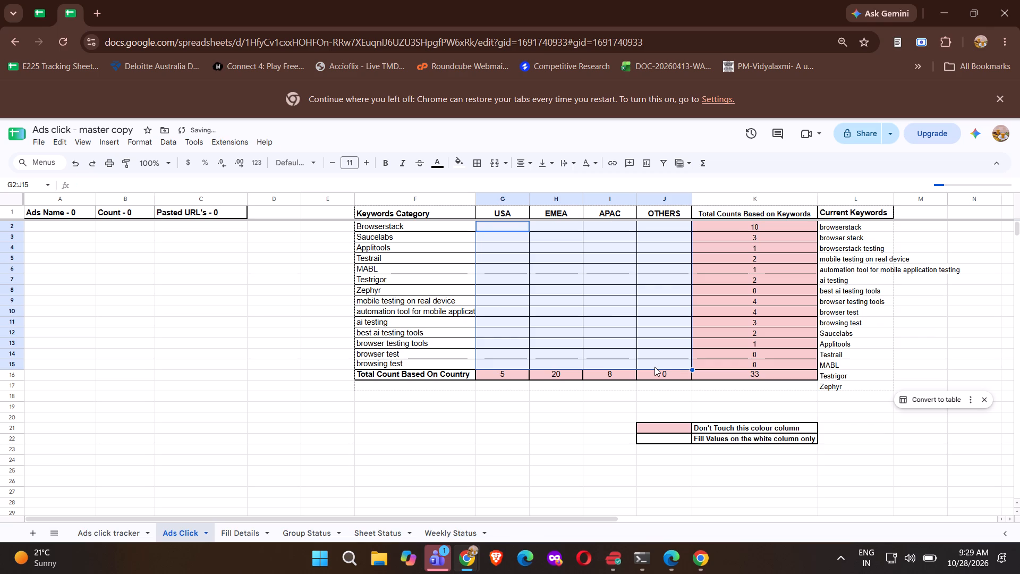
{"action": "left_click", "coordinate": [552, 436]}
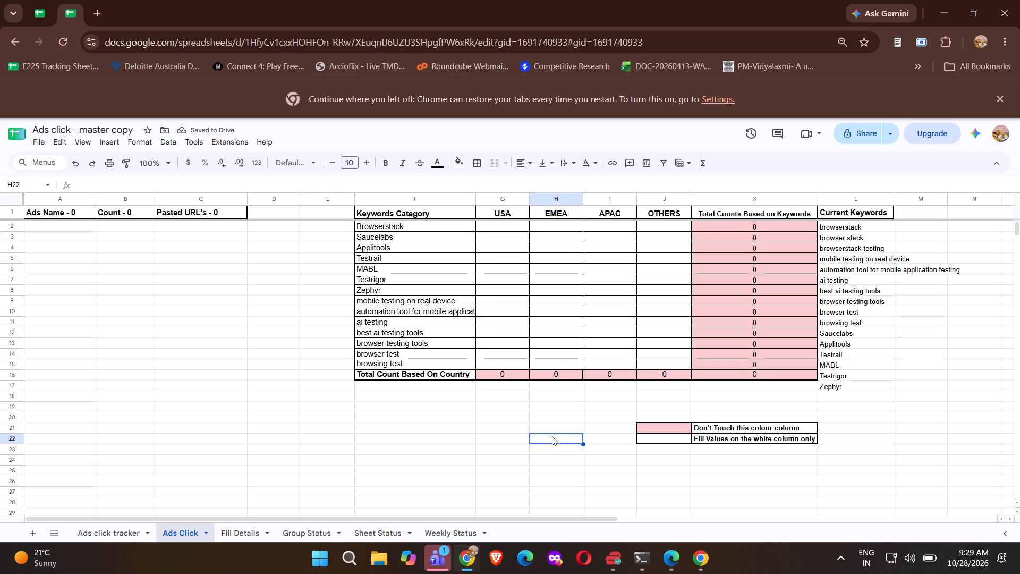
{"action": "scroll", "coordinate": [552, 436], "scroll_direction": "up", "scroll_amount": 1}
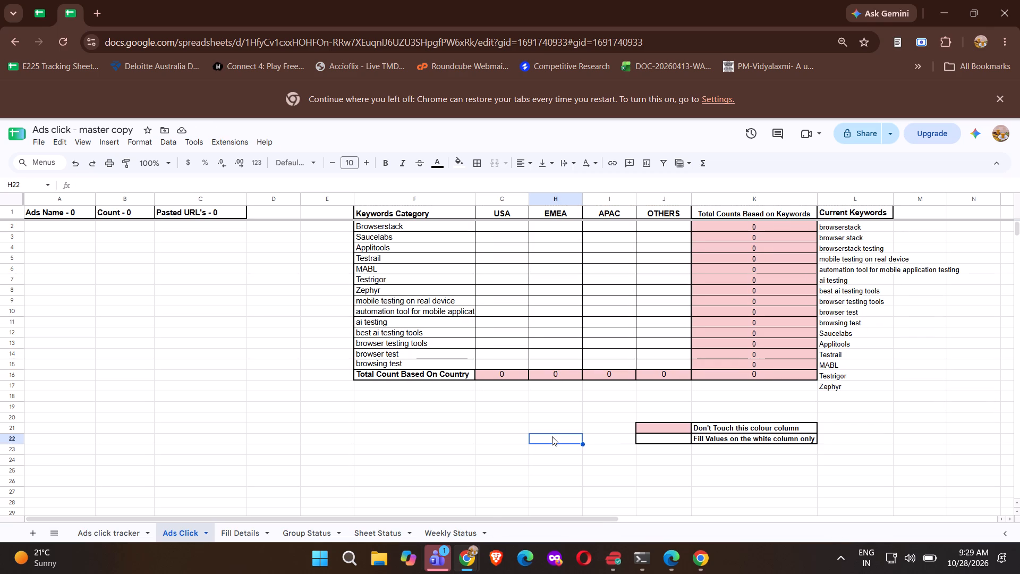
Review the category counts and status text in the Fill Details, Group Status and Sheet Status sheets.
{"action": "left_click", "coordinate": [234, 537]}
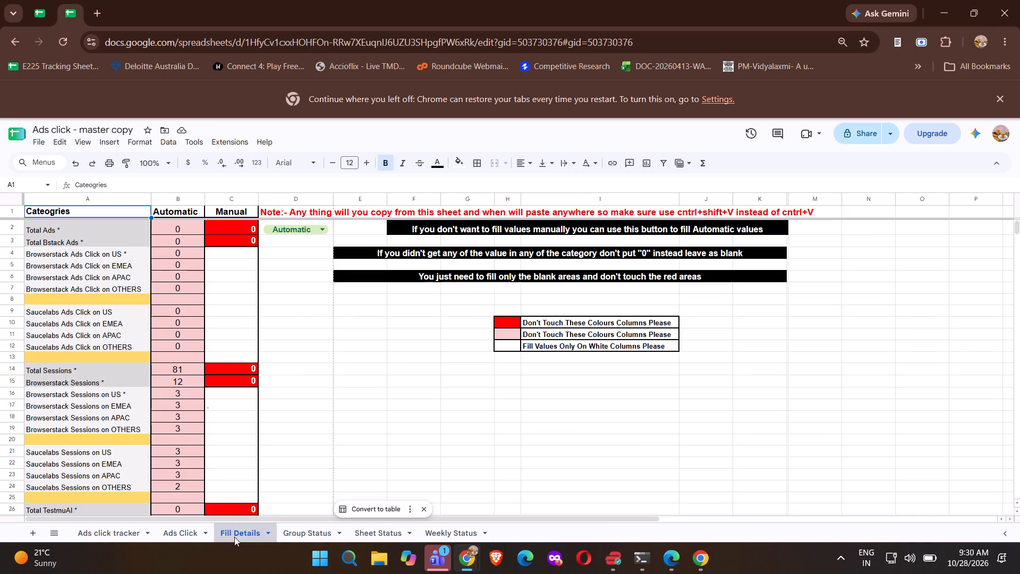
{"action": "left_click", "coordinate": [294, 534]}
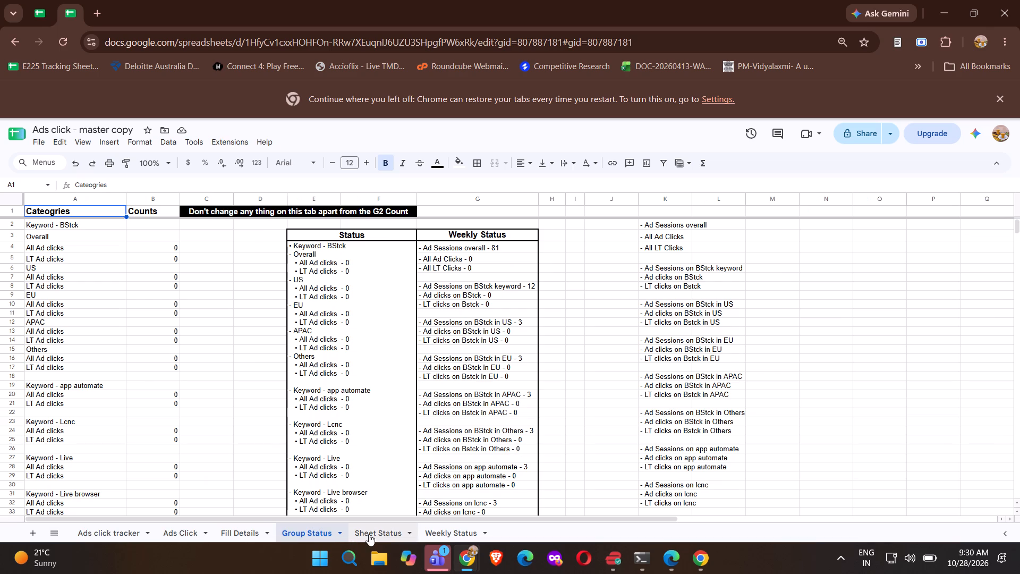
{"action": "left_click", "coordinate": [372, 534]}
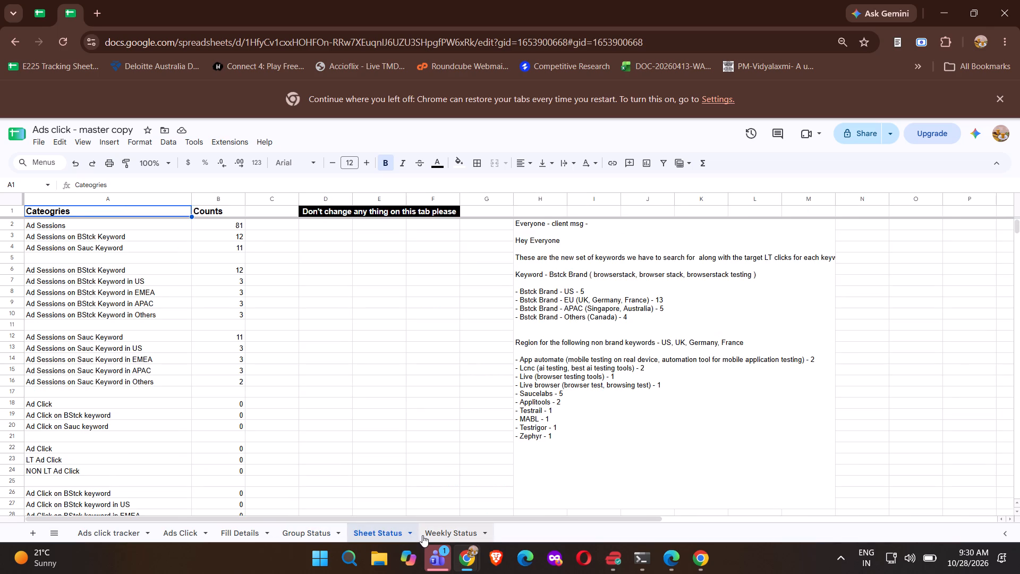
{"action": "scroll", "coordinate": [422, 524], "scroll_direction": "up", "scroll_amount": 1}
{"action": "left_click", "coordinate": [320, 528]}
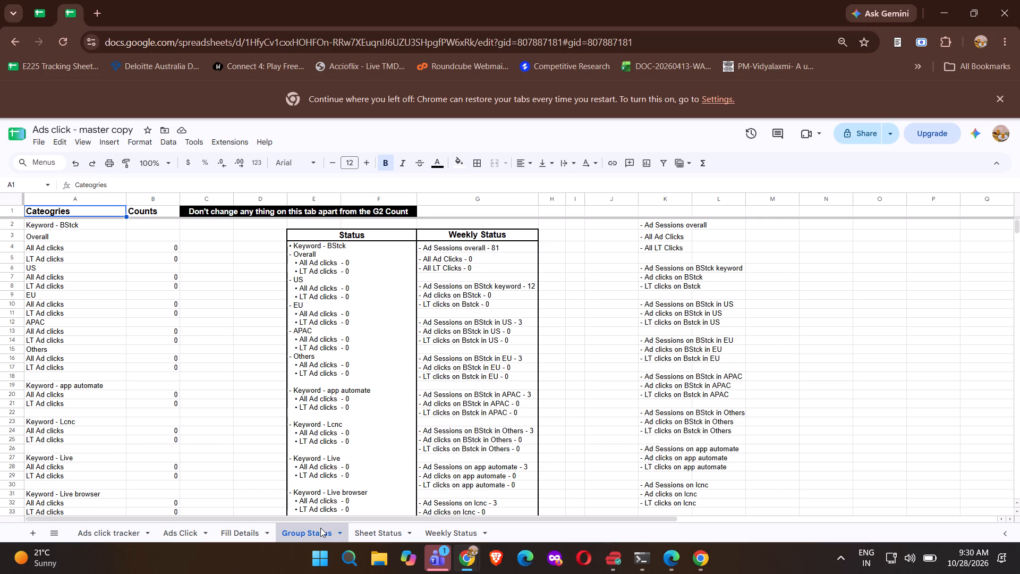
{"action": "scroll", "coordinate": [295, 413], "scroll_direction": "down", "scroll_amount": 2}
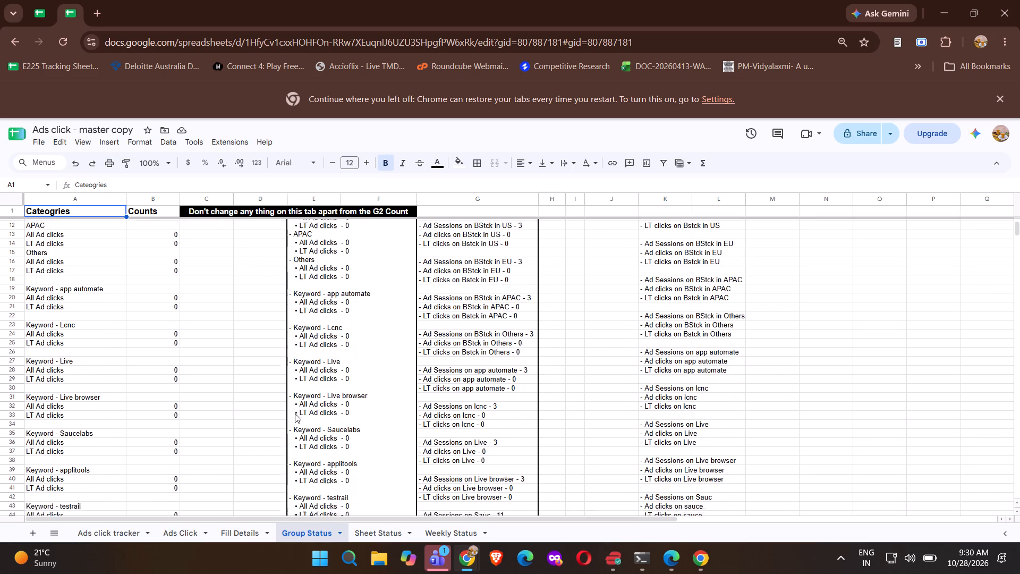
{"action": "scroll", "coordinate": [295, 413], "scroll_direction": "down", "scroll_amount": 1}
{"action": "scroll", "coordinate": [295, 413], "scroll_direction": "up", "scroll_amount": 3}
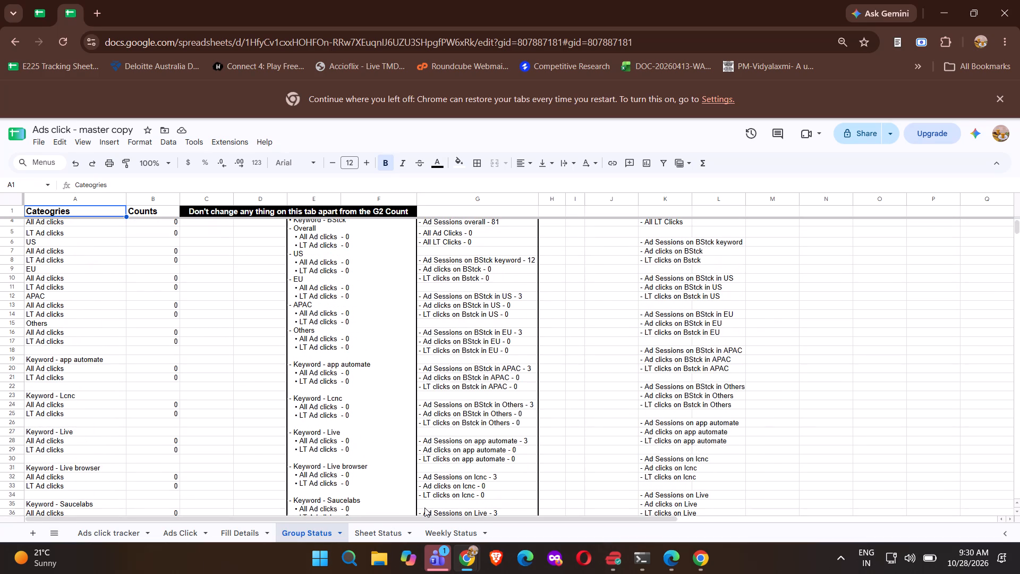
{"action": "left_click", "coordinate": [365, 533]}
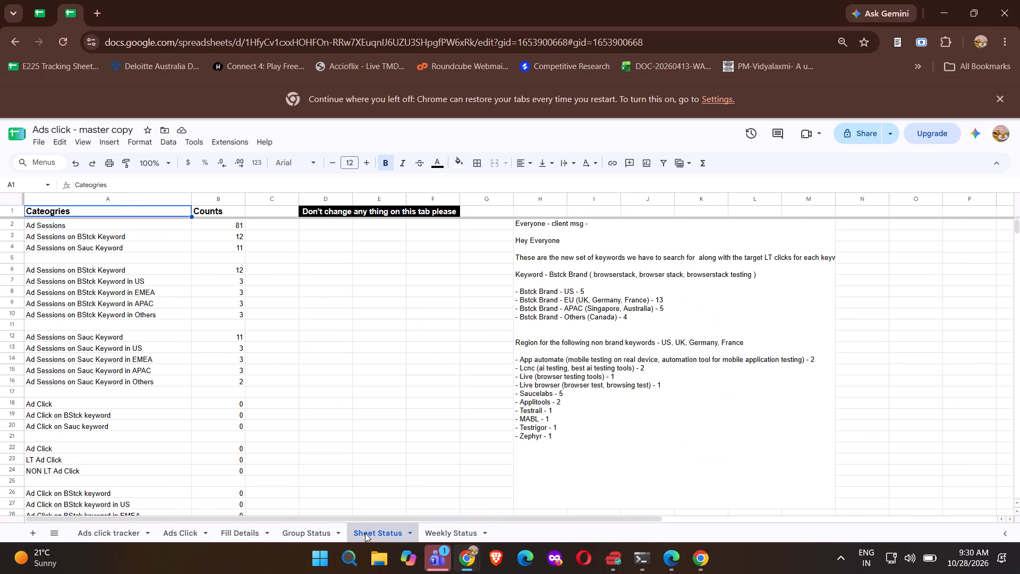
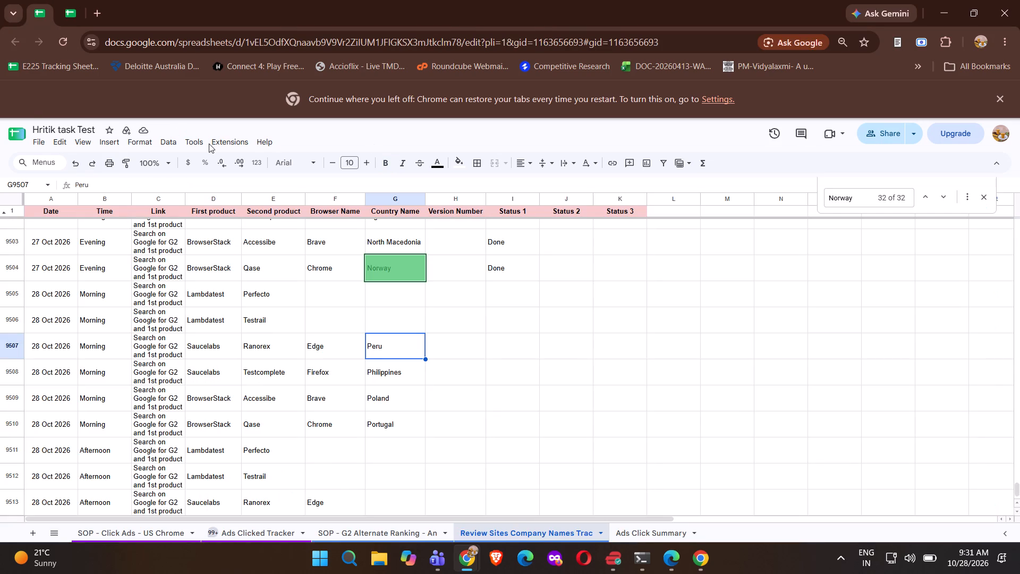
Check the automated Chrome search window, and close the incognito Chrome window showing the Google reCAPTCHA page.
{"action": "left_click", "coordinate": [669, 573]}
{"action": "left_click", "coordinate": [705, 560]}
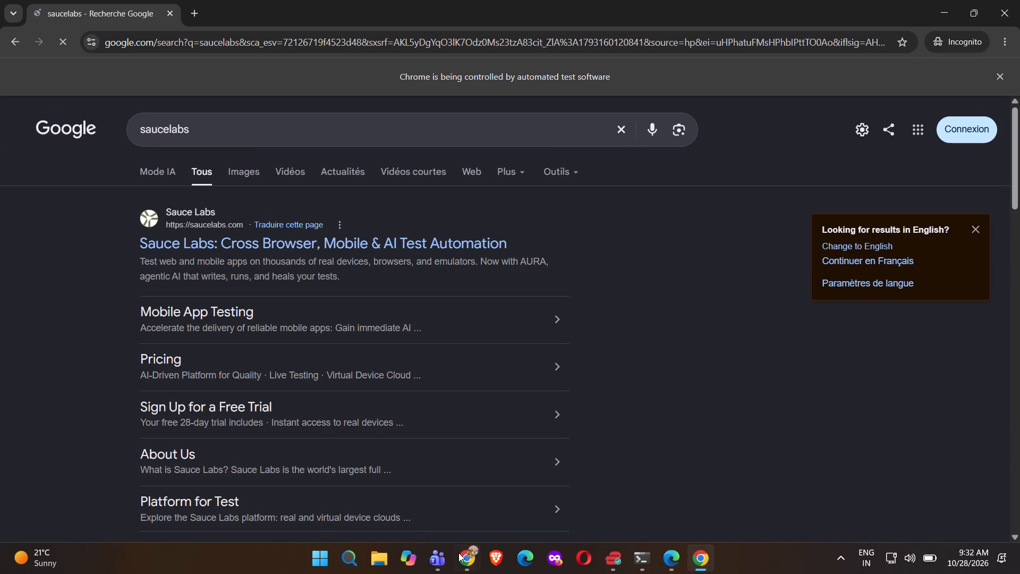
{"action": "left_click", "coordinate": [460, 558]}
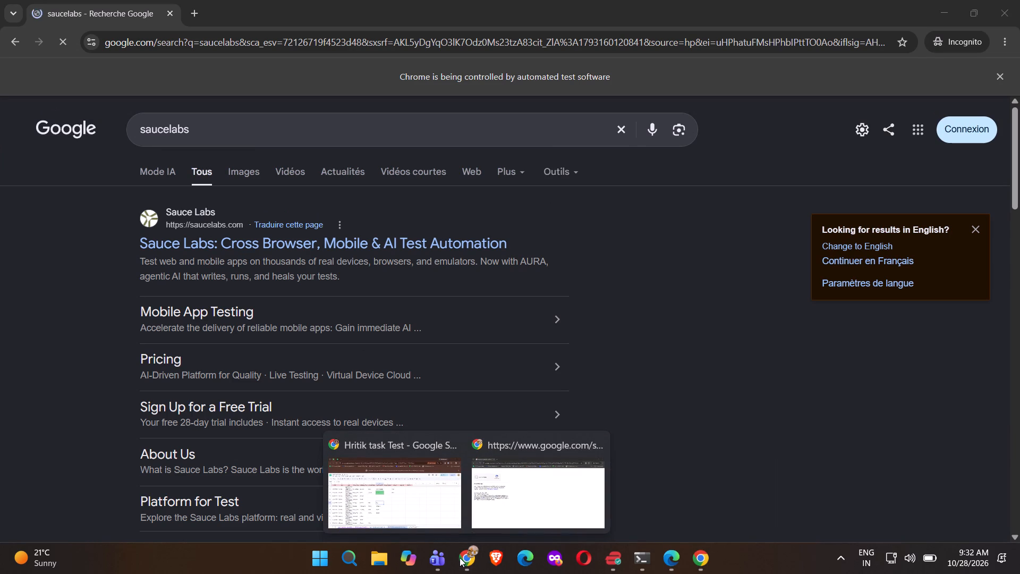
{"action": "left_click", "coordinate": [509, 489]}
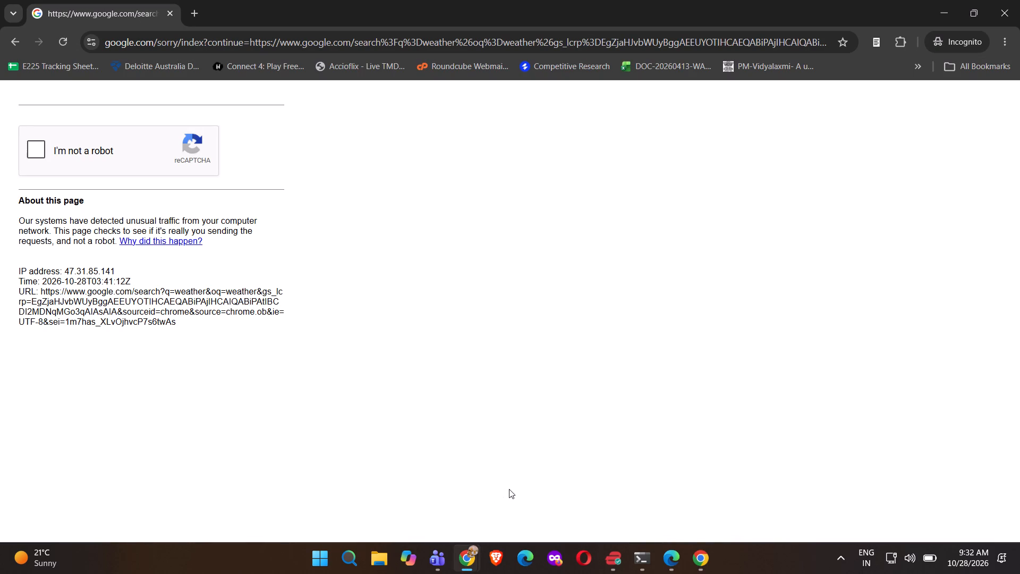
{"action": "key", "text": "ctrl+w"}
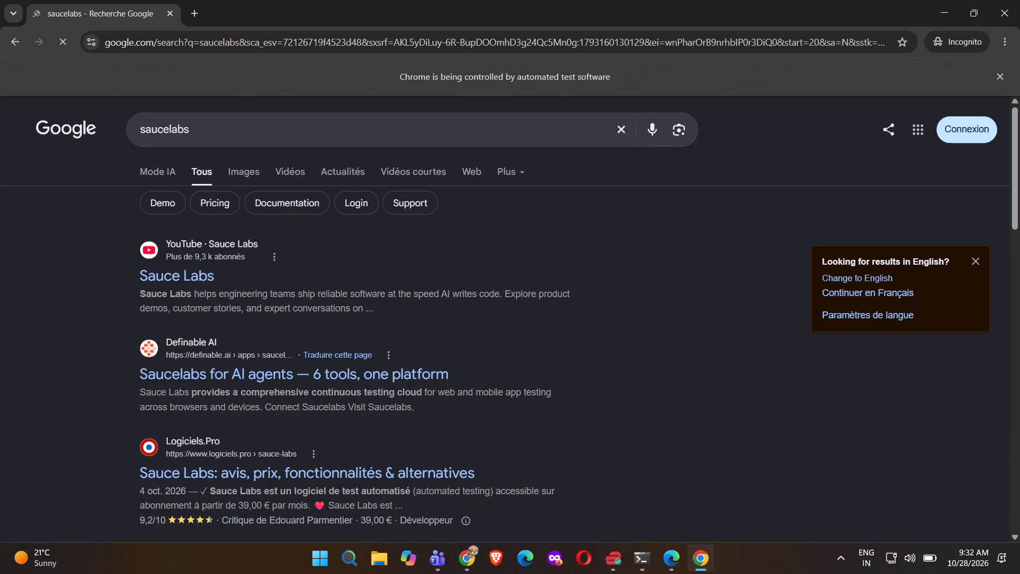
Open the E225 Tracking Sheet in a new tab beside the Hritik task Test spreadsheet and dismiss Chrome's tab-restore notice.
{"action": "left_click", "coordinate": [469, 560]}
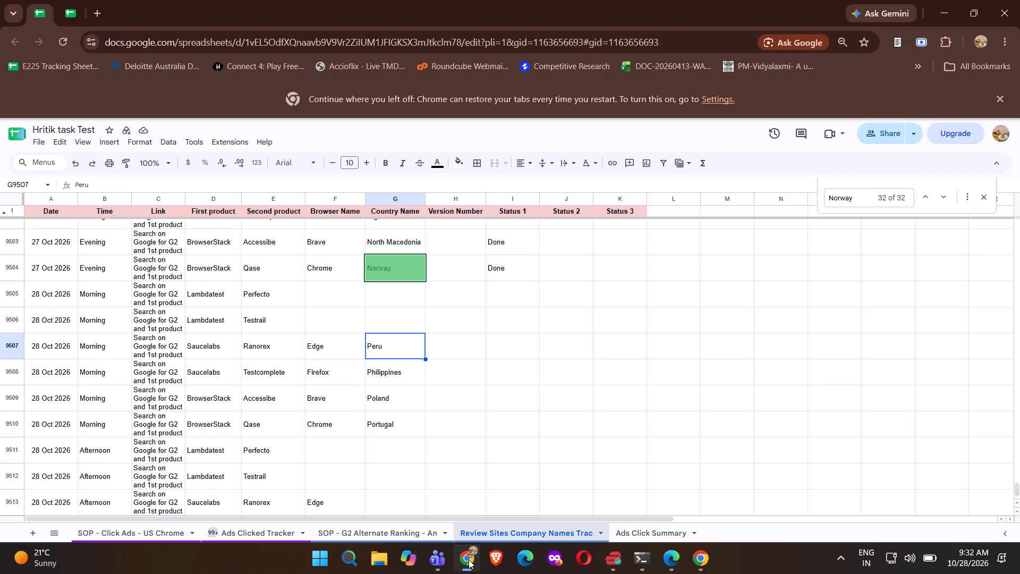
{"action": "left_click", "coordinate": [92, 12]}
{"action": "type", "text": "e22"}
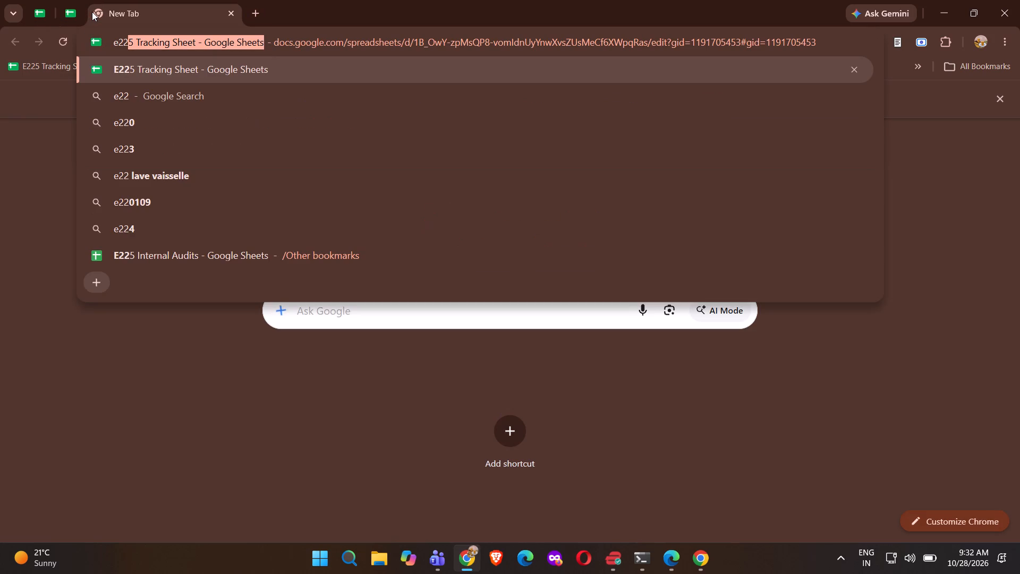
{"action": "key", "text": "Return"}
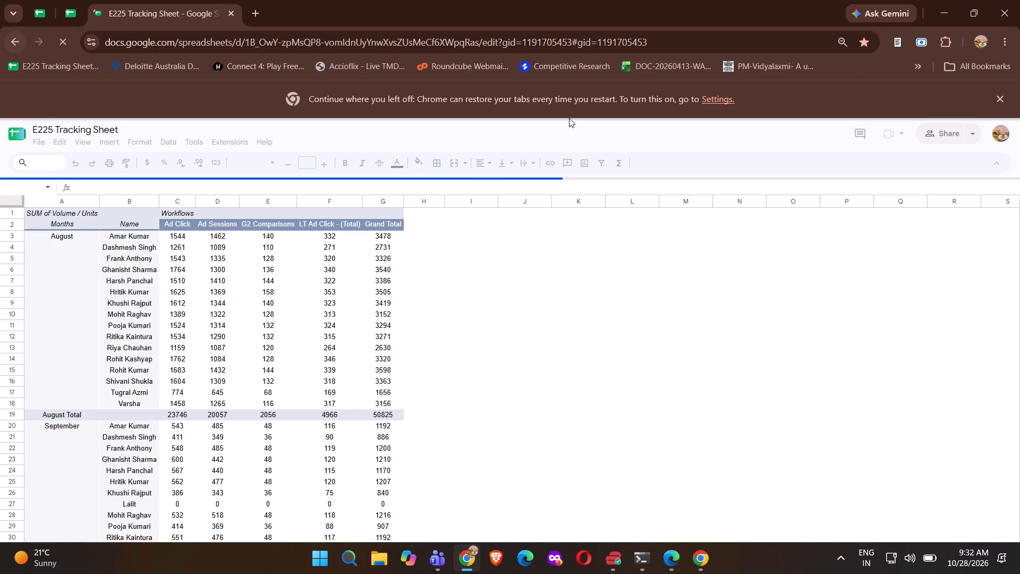
{"action": "left_click", "coordinate": [999, 98]}
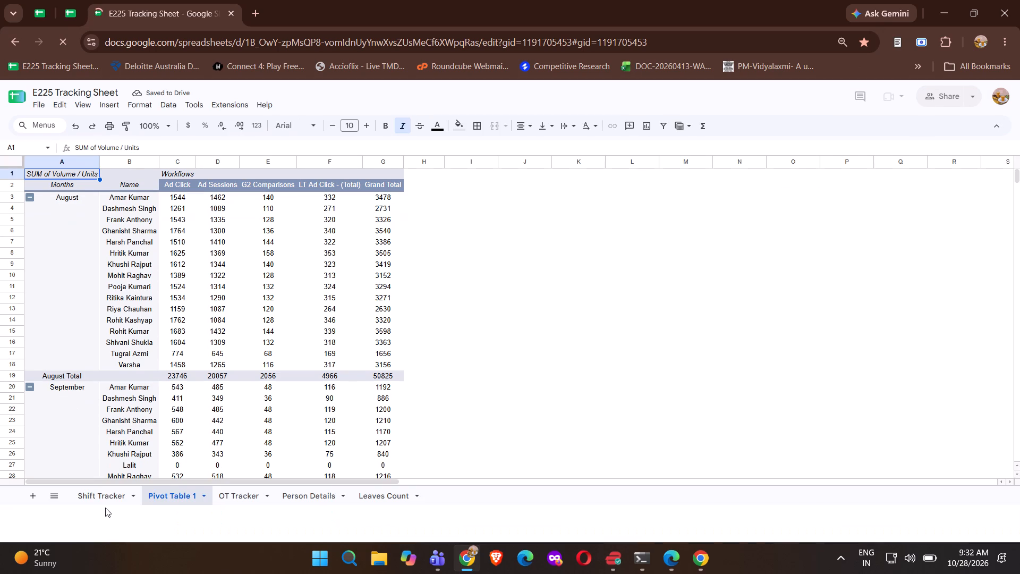
{"action": "left_click", "coordinate": [236, 491]}
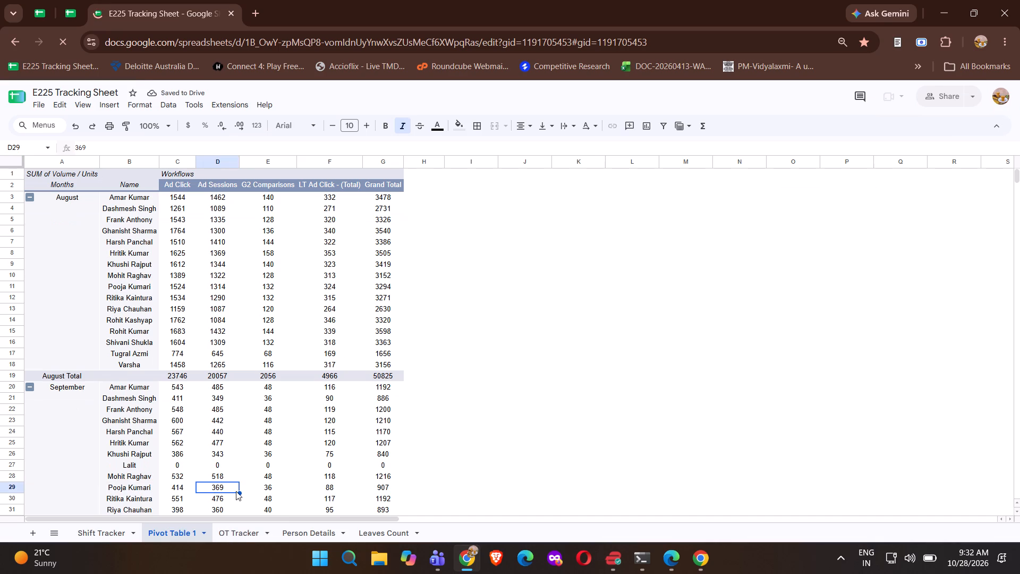
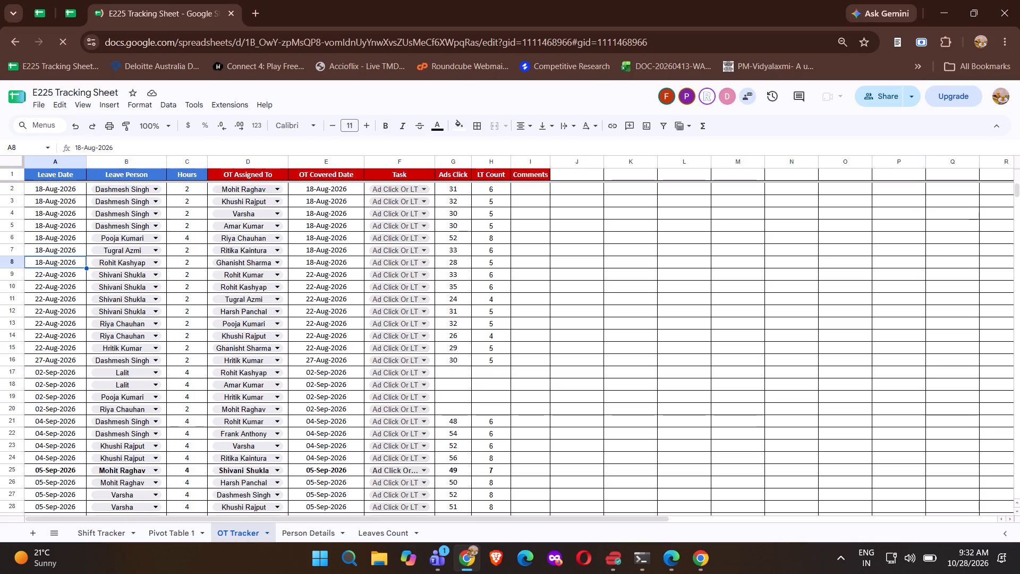
Start a new OT Tracker entry in row 83, the first empty row, with leave date 28-Oct-2026.
{"action": "key", "text": "ctrl+Down"}
{"action": "scroll", "coordinate": [45, 255], "scroll_direction": "down", "scroll_amount": 3}
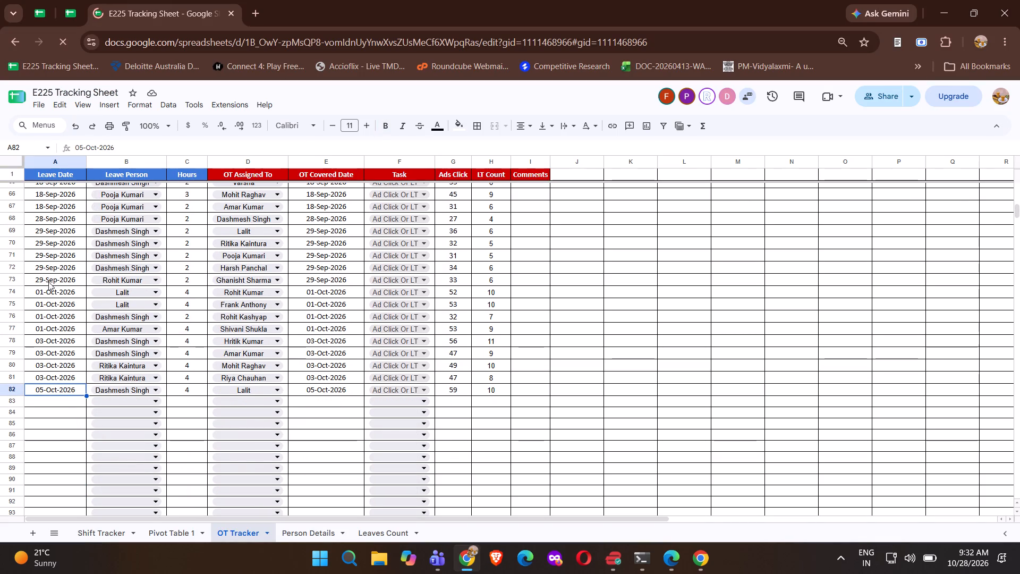
{"action": "scroll", "coordinate": [61, 384], "scroll_direction": "down", "scroll_amount": 3}
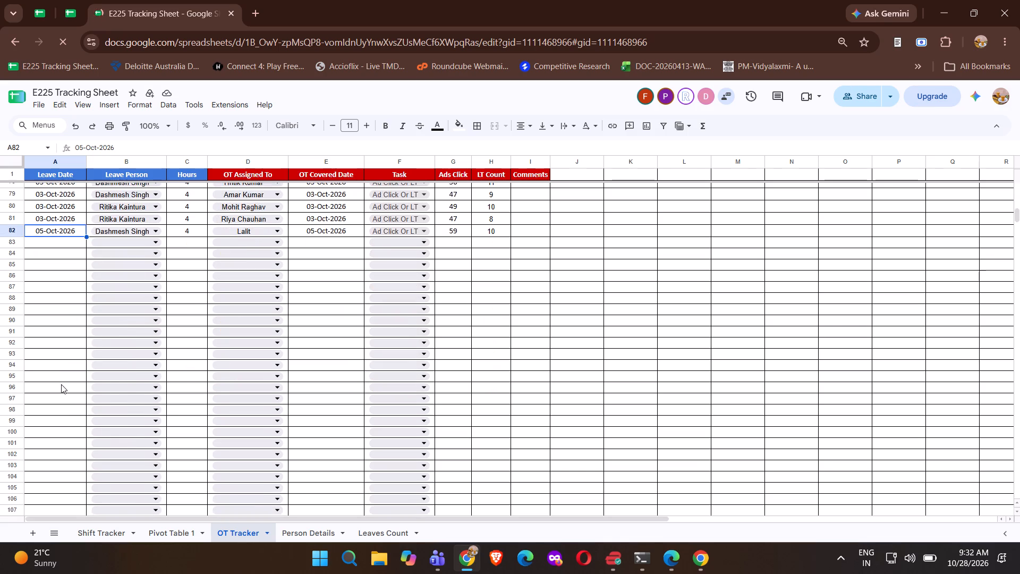
{"action": "scroll", "coordinate": [61, 384], "scroll_direction": "up", "scroll_amount": 1}
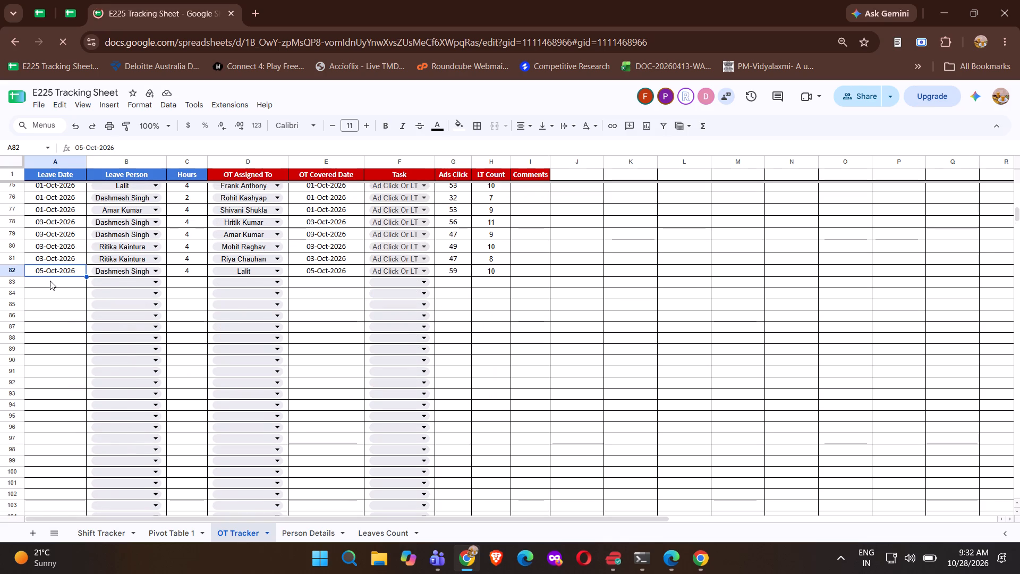
{"action": "left_click", "coordinate": [87, 276]}
{"action": "left_click_drag", "start_coordinate": [84, 275], "coordinate": [83, 286]}
{"action": "double_click", "coordinate": [66, 285]}
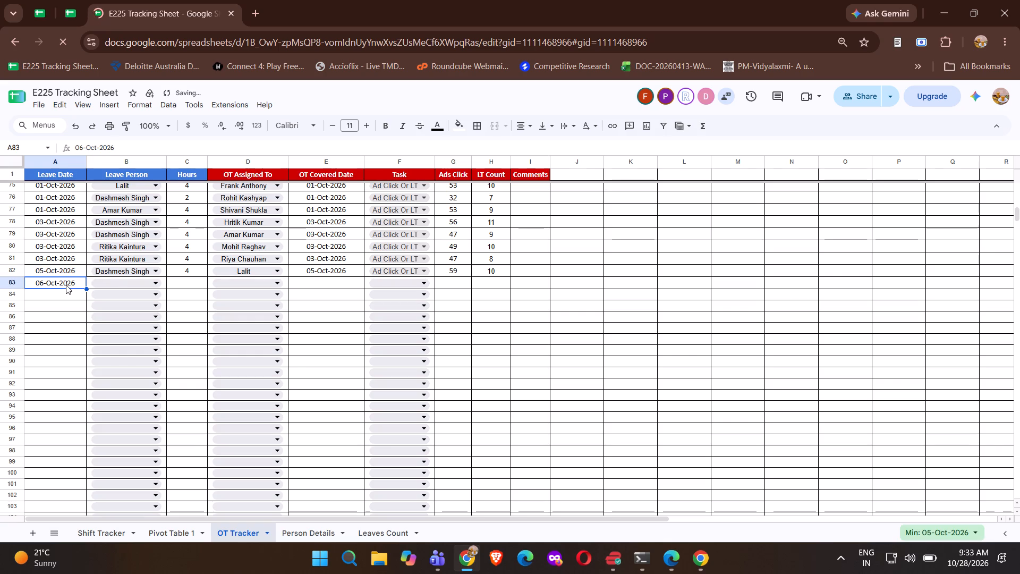
{"action": "left_click", "coordinate": [61, 395]}
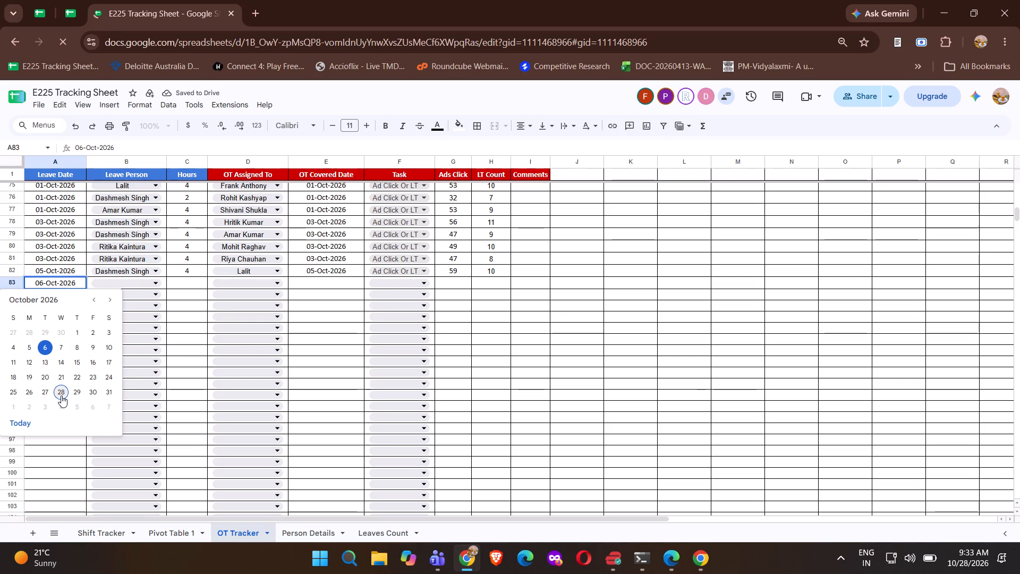
In row 83, choose Lalit as the leave person, enter 2 hours, and assign the OT to Hritik.
{"action": "left_click", "coordinate": [144, 285]}
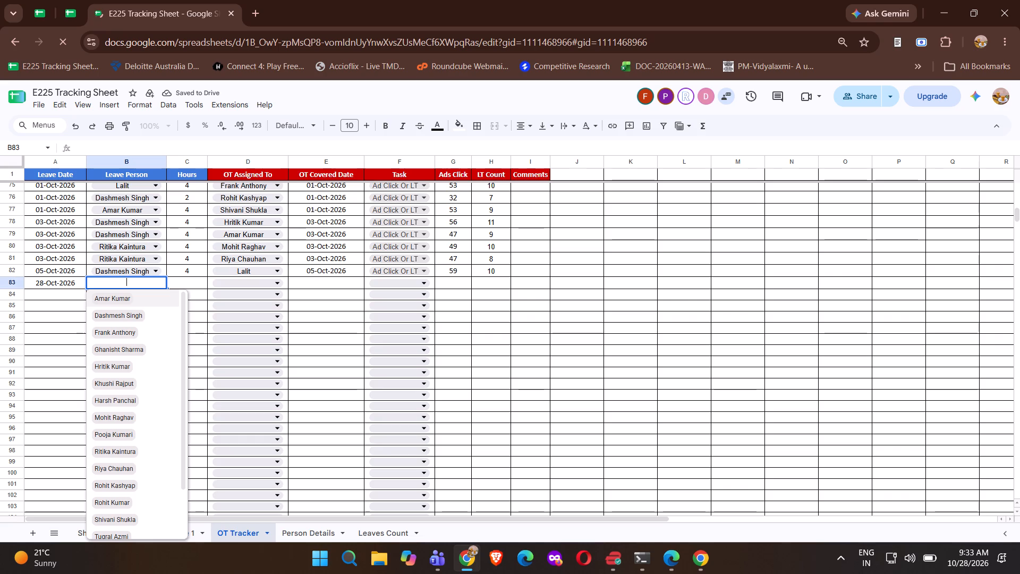
{"action": "type", "text": "la"}
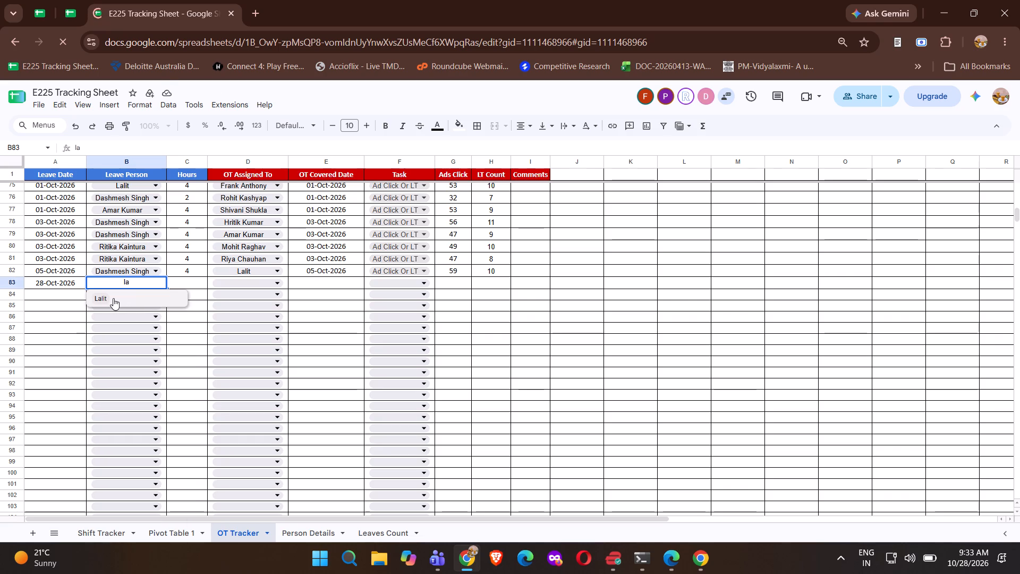
{"action": "left_click", "coordinate": [110, 298]}
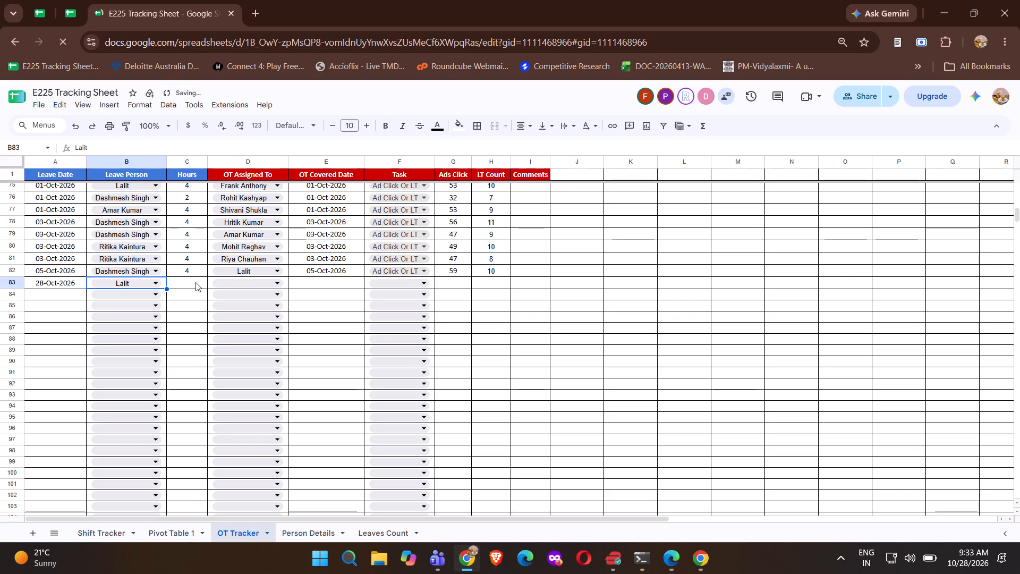
{"action": "left_click", "coordinate": [195, 282]}
{"action": "key", "text": "2"}
{"action": "key", "text": "Tab"}
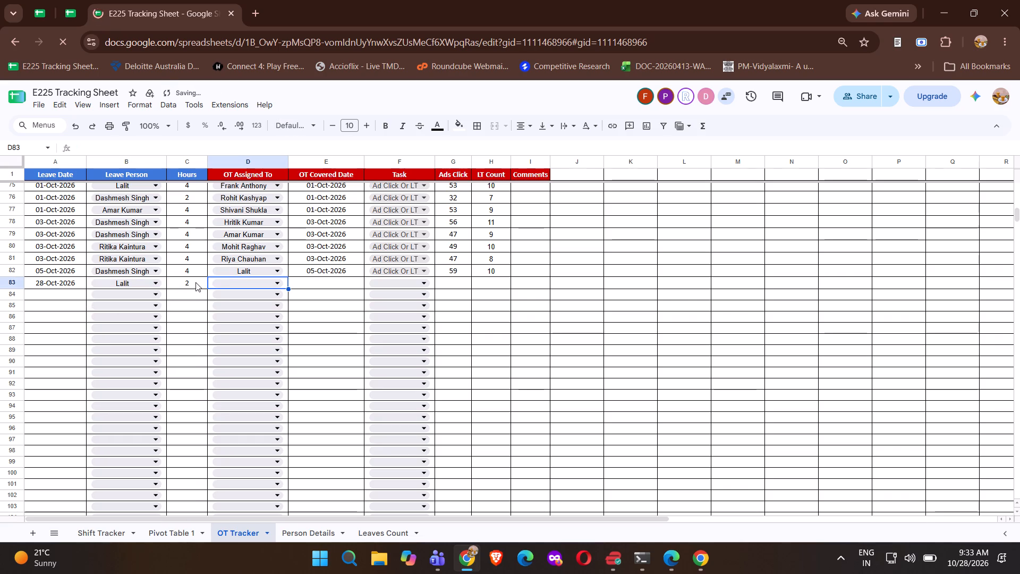
{"action": "left_click", "coordinate": [219, 282]}
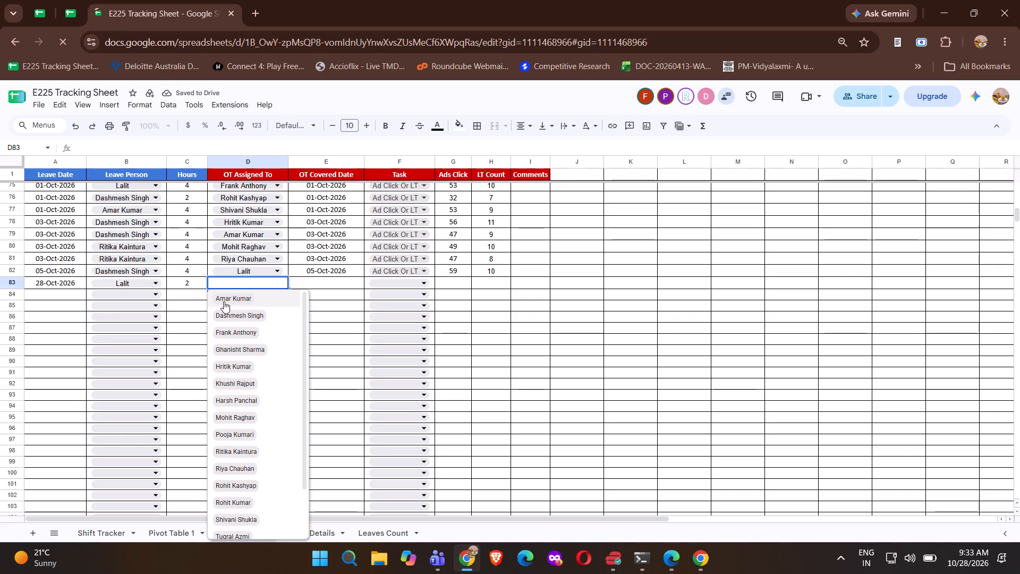
{"action": "left_click", "coordinate": [243, 366]}
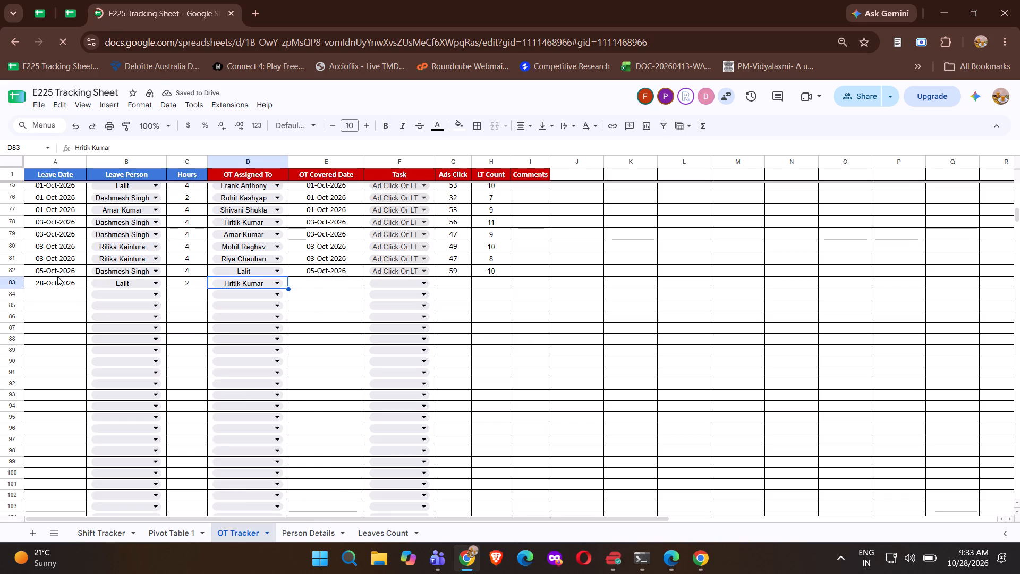
Change row 83's leave date to 27-Oct-2026 and copy that date into its OT Covered Date cell.
{"action": "double_click", "coordinate": [44, 282]}
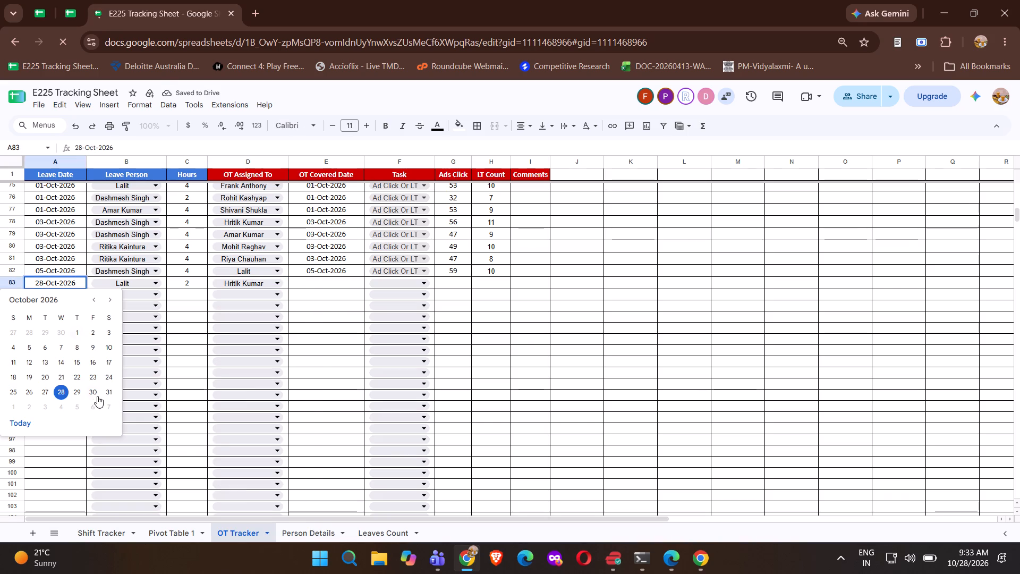
{"action": "left_click", "coordinate": [44, 393]}
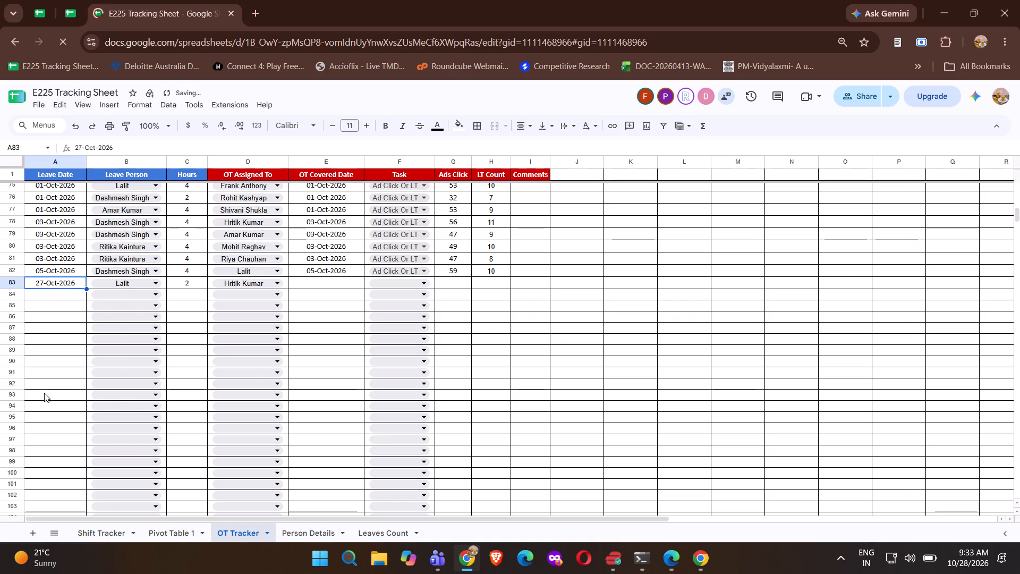
{"action": "key", "text": "ctrl+c"}
{"action": "key", "text": "Right"}
{"action": "key", "text": "Right"}
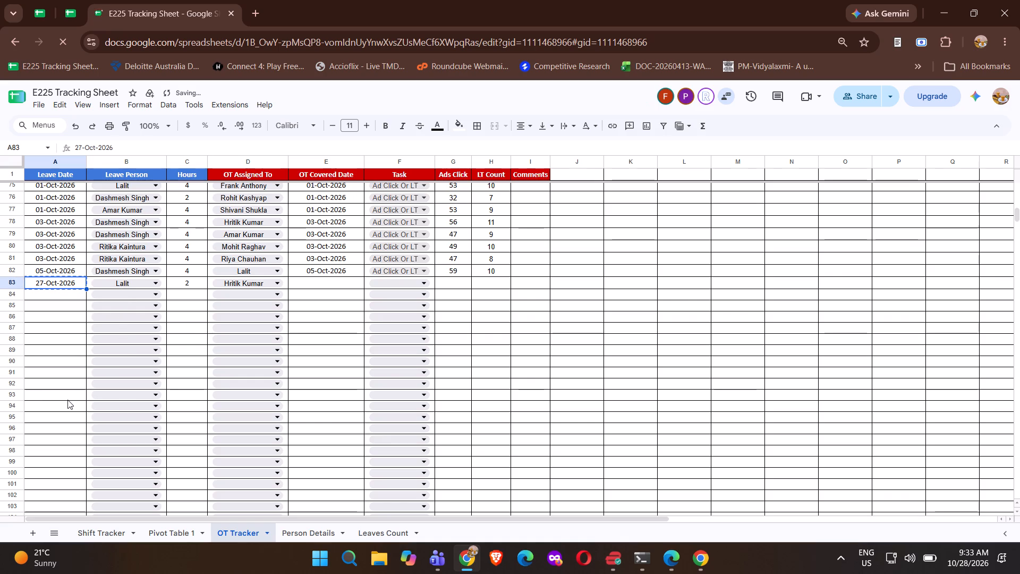
{"action": "key", "text": "Right"}
{"action": "key", "text": "Right"}
{"action": "key", "text": "ctrl+v"}
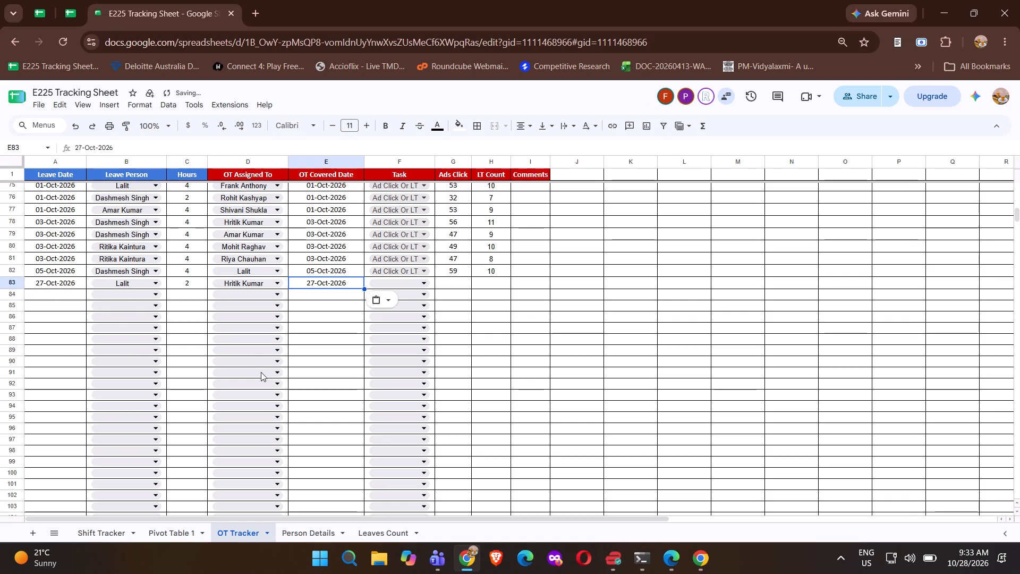
Set row 83's task to Ad Click Or LT, with 35 Ads Click and an LT Count of 8.
{"action": "left_click", "coordinate": [409, 282]}
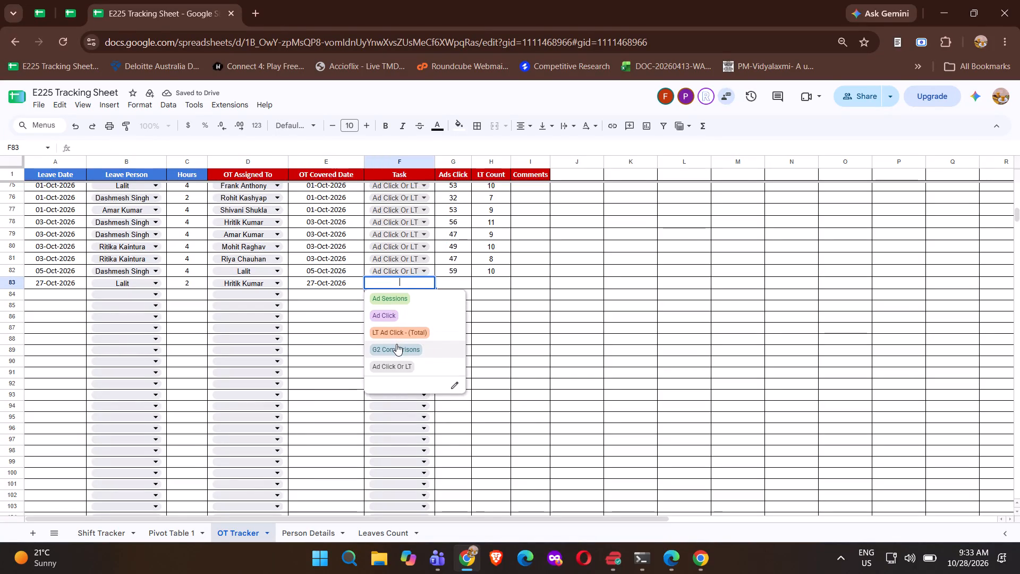
{"action": "left_click", "coordinate": [393, 360]}
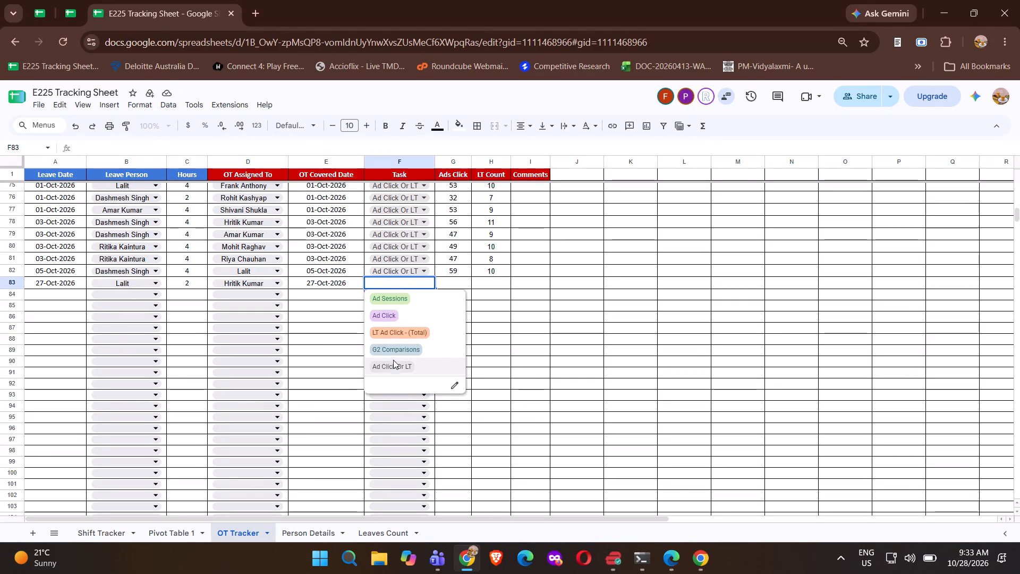
{"action": "left_click", "coordinate": [463, 282]}
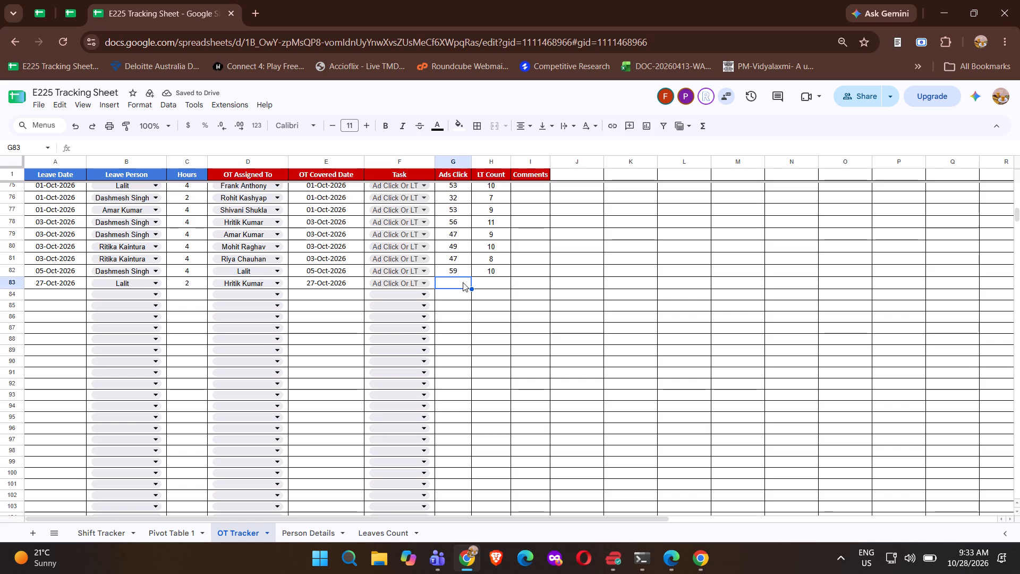
{"action": "key", "text": "3"}
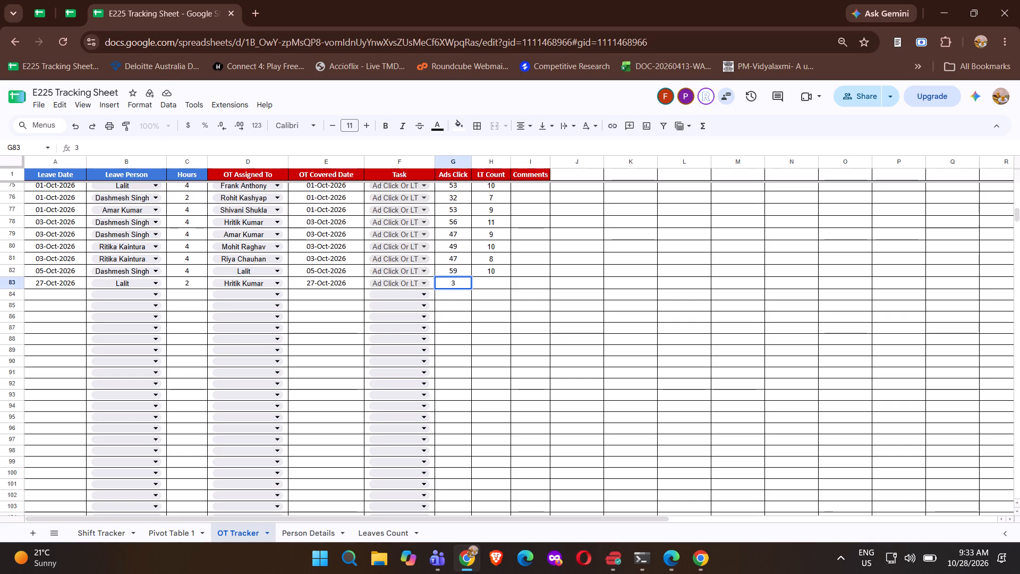
{"action": "key", "text": "5"}
{"action": "key", "text": "Tab"}
{"action": "key", "text": "8"}
{"action": "key", "text": "Return"}
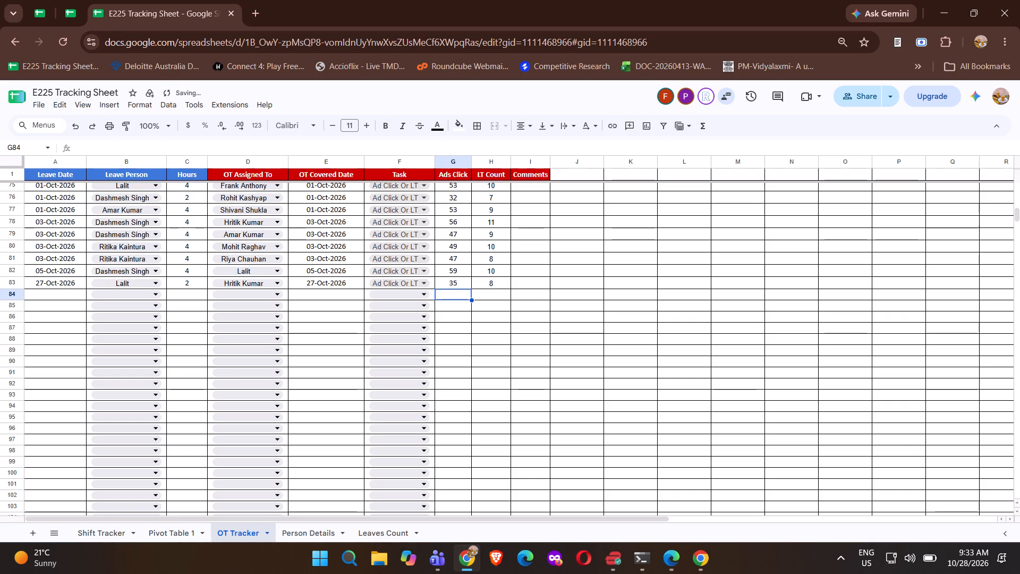
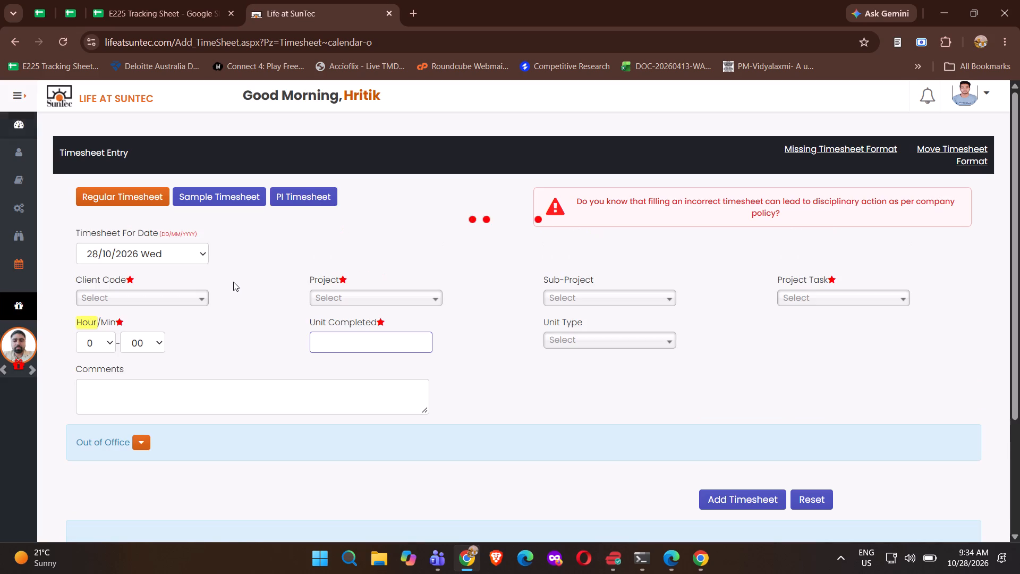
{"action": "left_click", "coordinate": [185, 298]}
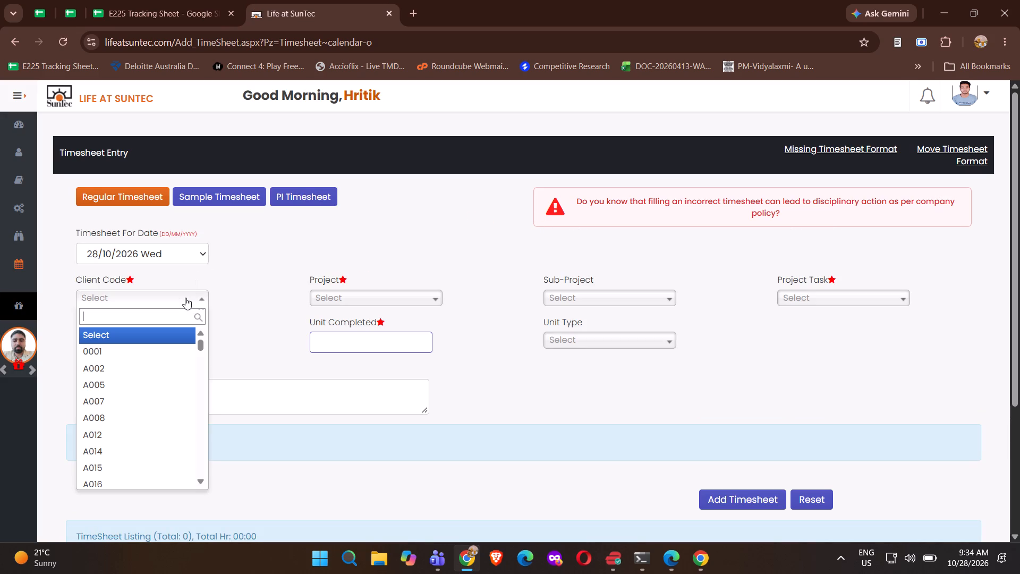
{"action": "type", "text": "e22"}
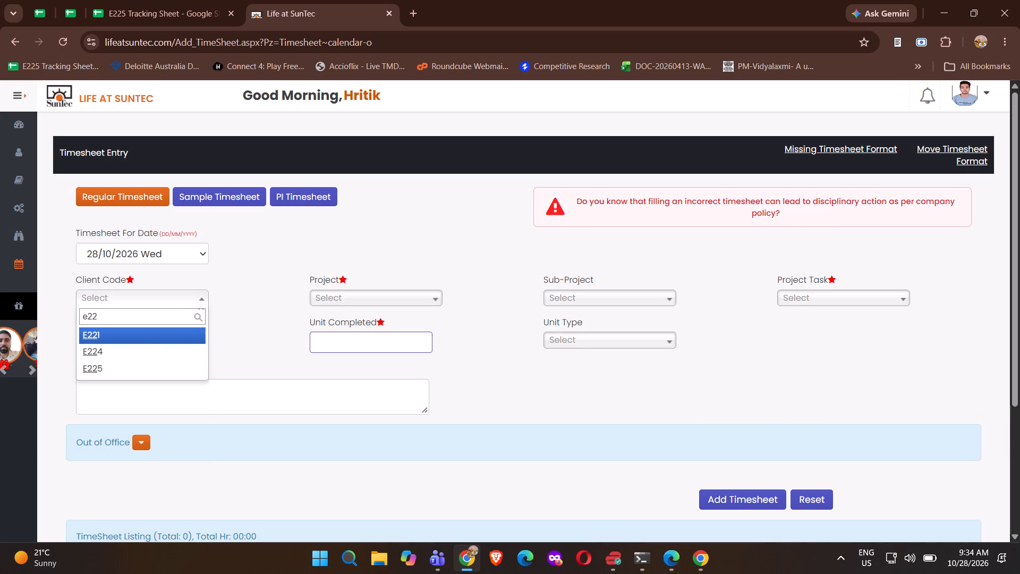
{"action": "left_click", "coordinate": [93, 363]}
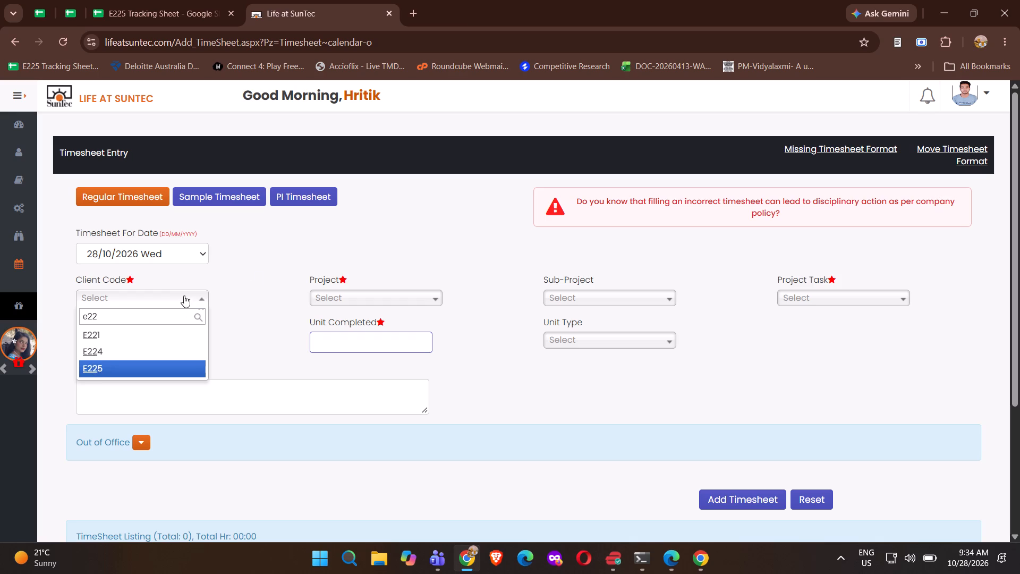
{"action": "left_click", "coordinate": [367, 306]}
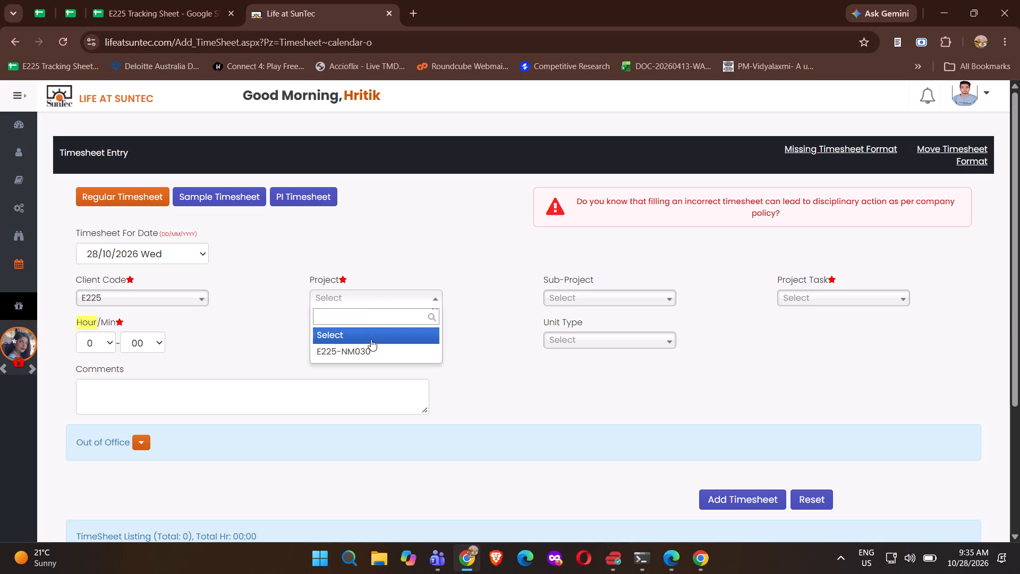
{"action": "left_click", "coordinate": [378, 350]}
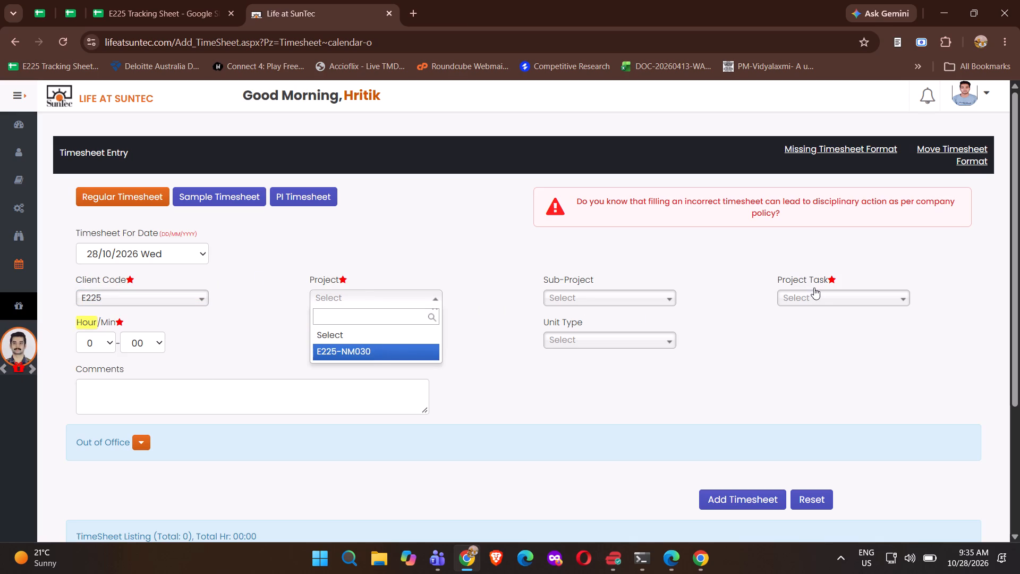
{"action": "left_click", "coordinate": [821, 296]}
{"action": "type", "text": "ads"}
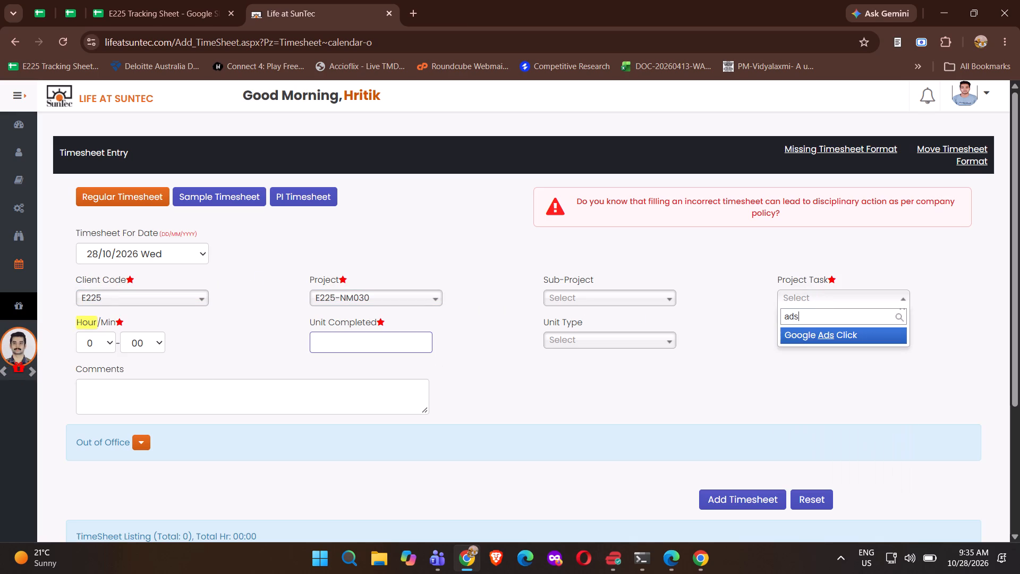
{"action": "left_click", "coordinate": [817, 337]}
{"action": "left_click", "coordinate": [297, 200]}
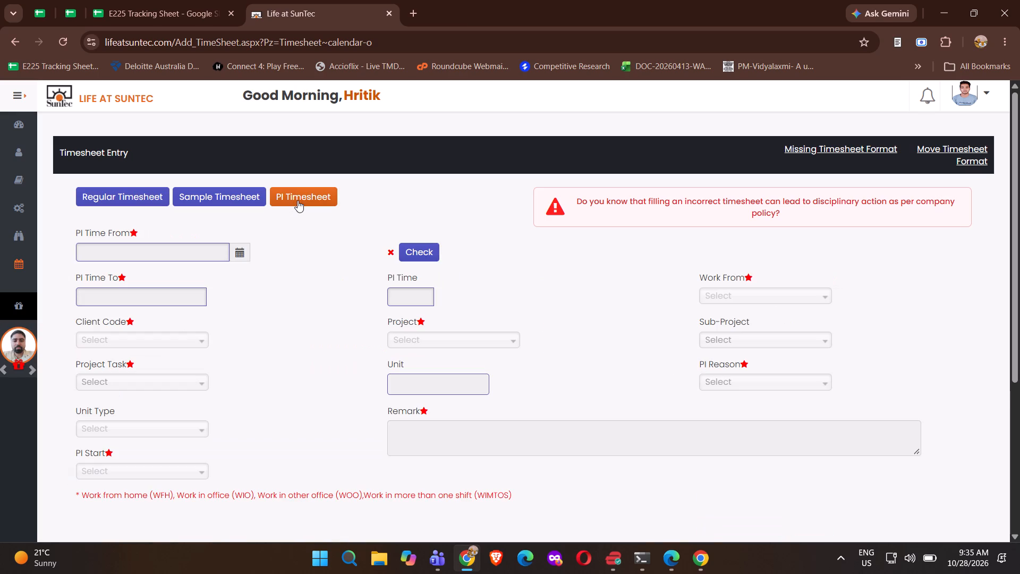
{"action": "left_click", "coordinate": [237, 252]}
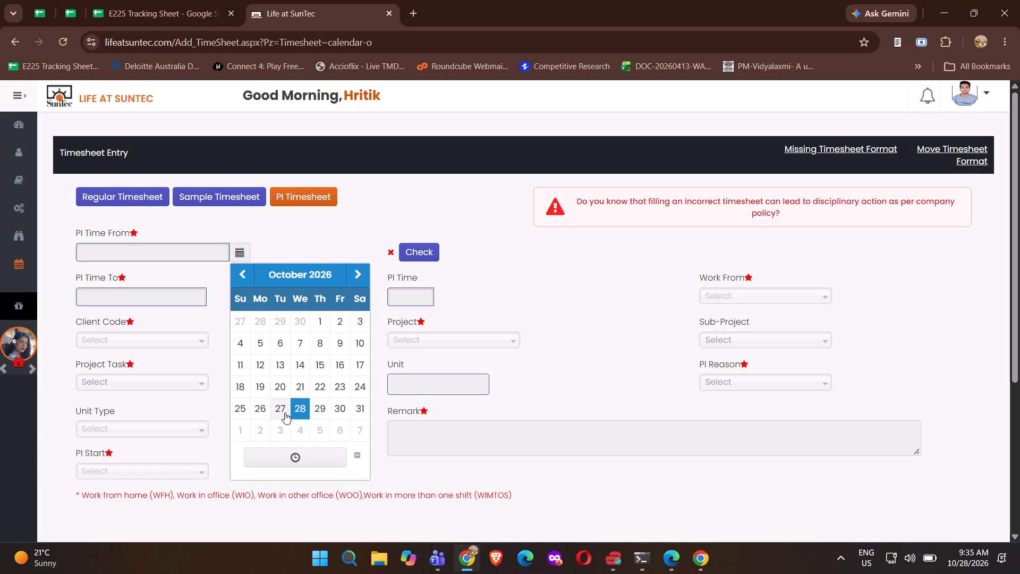
{"action": "left_click", "coordinate": [283, 409]}
{"action": "left_click", "coordinate": [293, 451]}
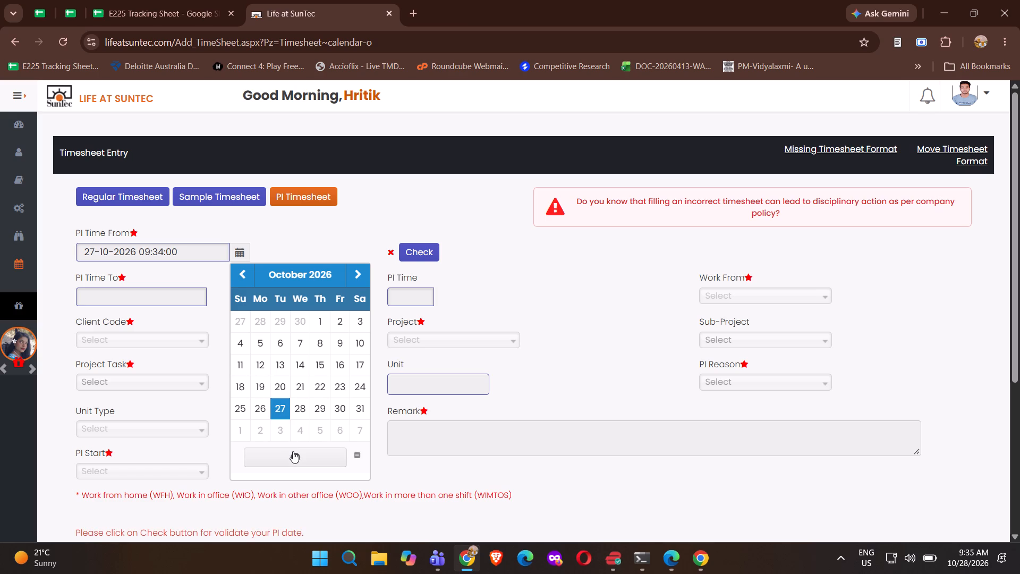
{"action": "left_click", "coordinate": [241, 328]}
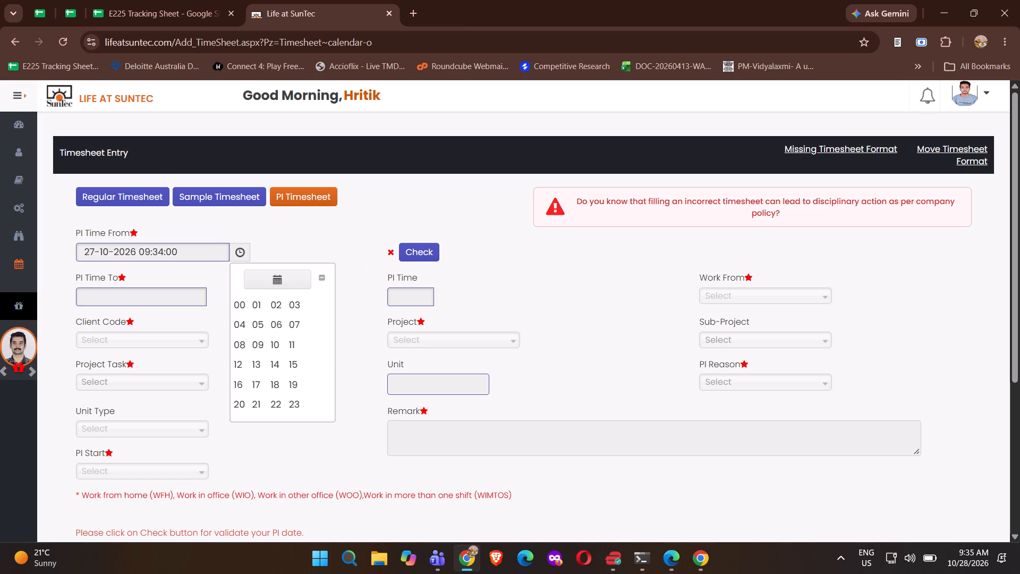
{"action": "left_click", "coordinate": [257, 404]}
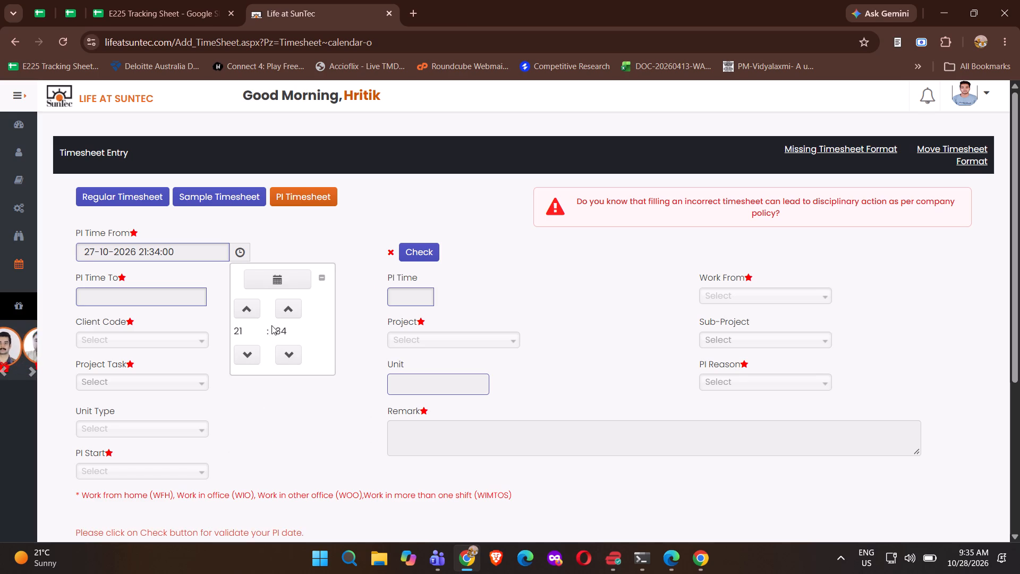
{"action": "left_click", "coordinate": [283, 328]}
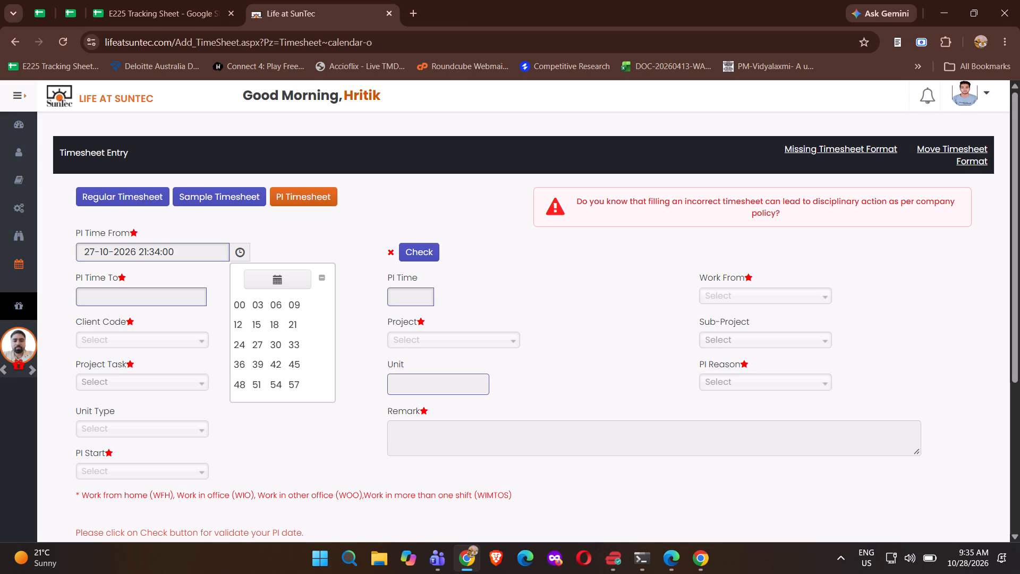
{"action": "left_click", "coordinate": [242, 304]}
{"action": "left_click", "coordinate": [414, 250]}
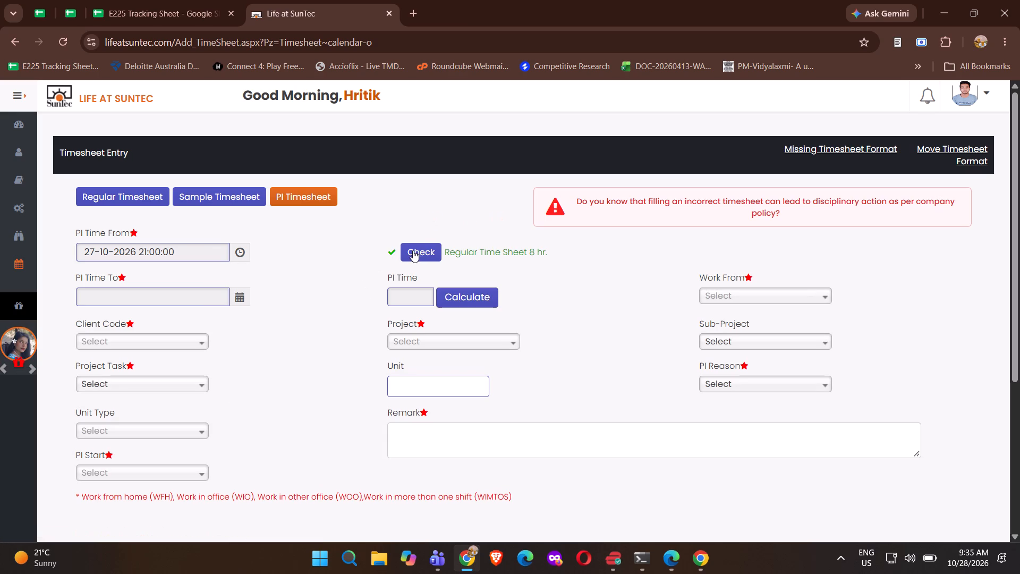
{"action": "left_click", "coordinate": [234, 297]}
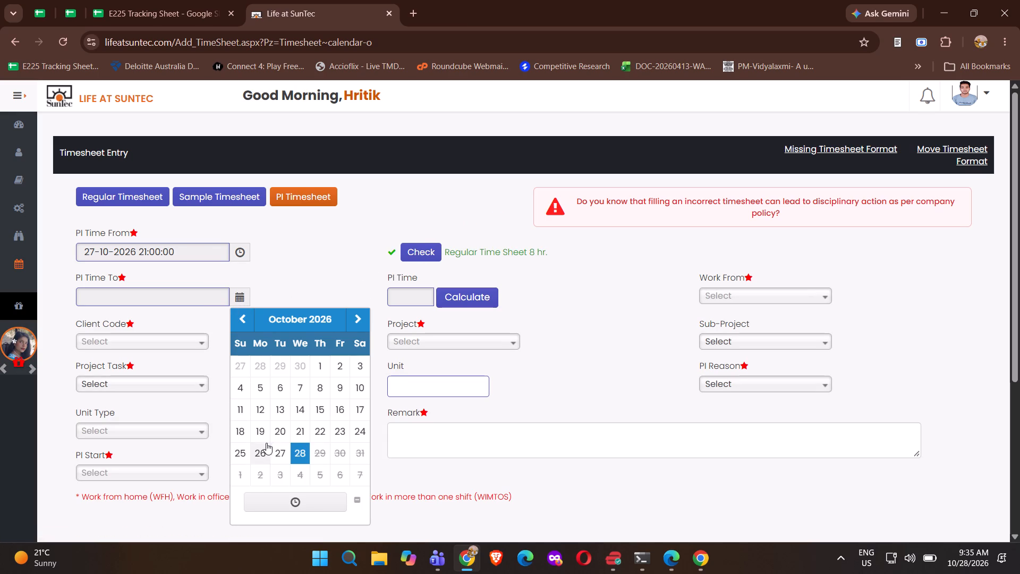
{"action": "left_click", "coordinate": [280, 449]}
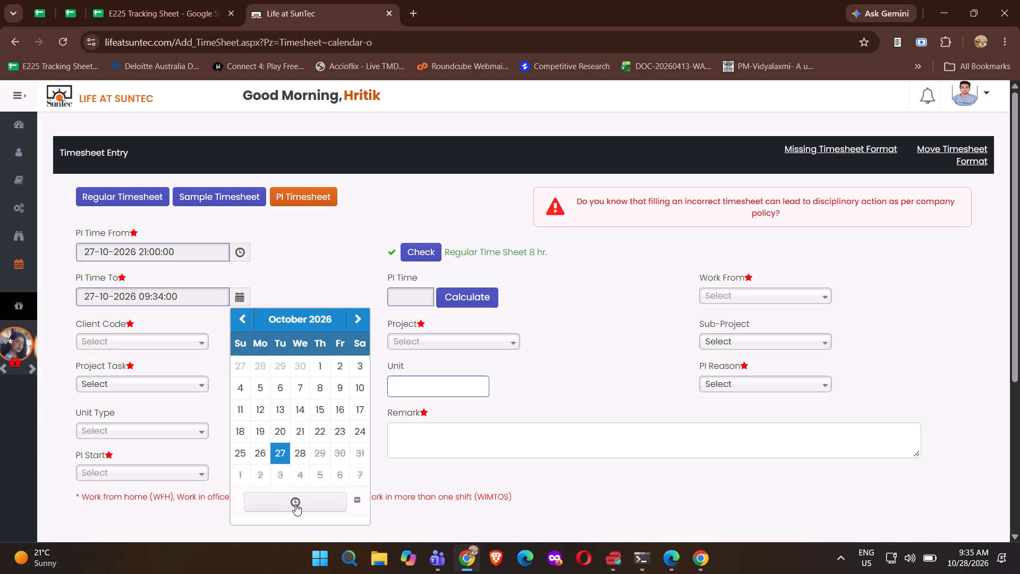
{"action": "left_click", "coordinate": [295, 504]}
{"action": "left_click", "coordinate": [244, 377]}
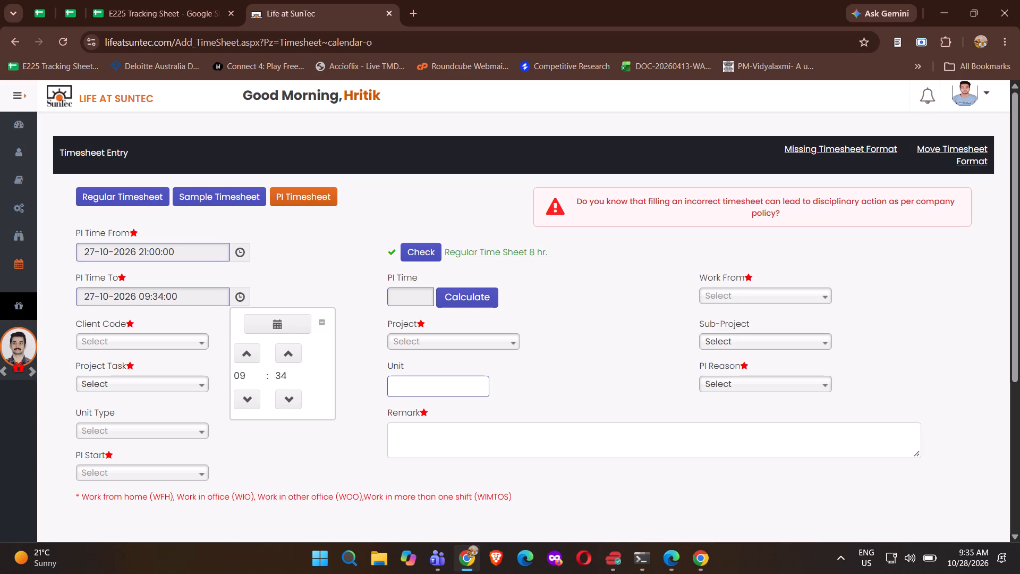
{"action": "left_click", "coordinate": [296, 448]}
{"action": "left_click", "coordinate": [281, 373]}
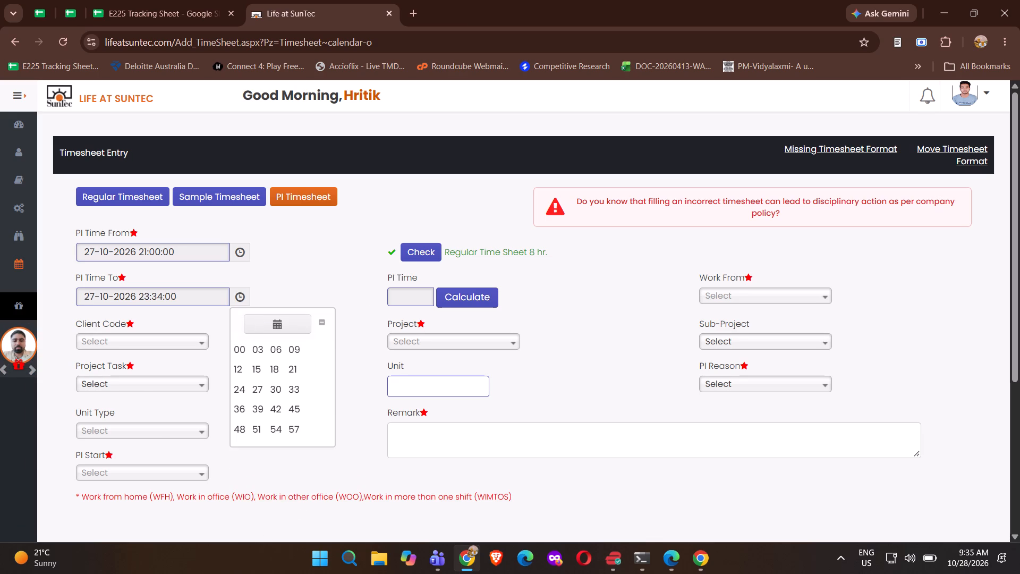
{"action": "left_click", "coordinate": [241, 353]}
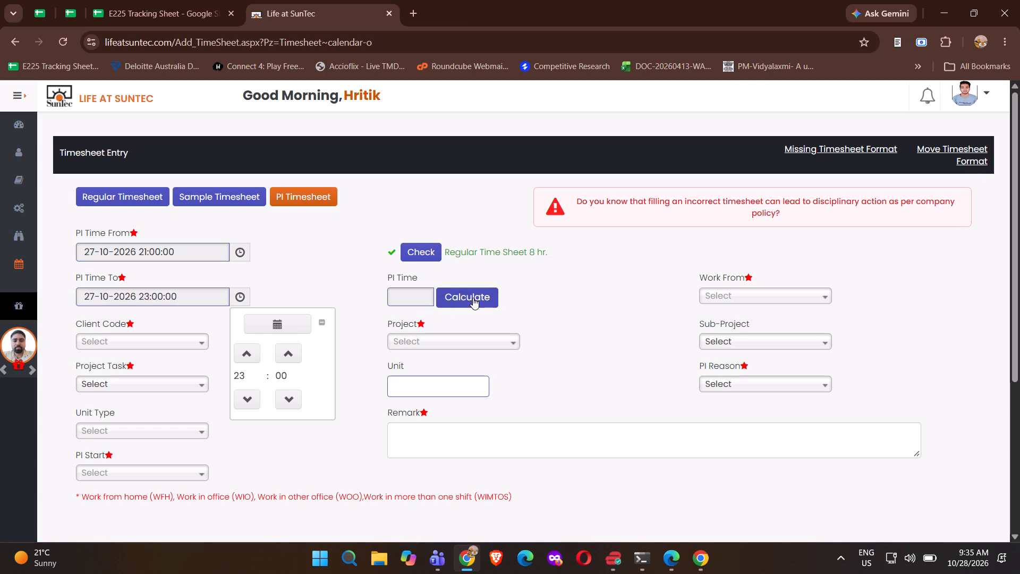
{"action": "left_click", "coordinate": [473, 298]}
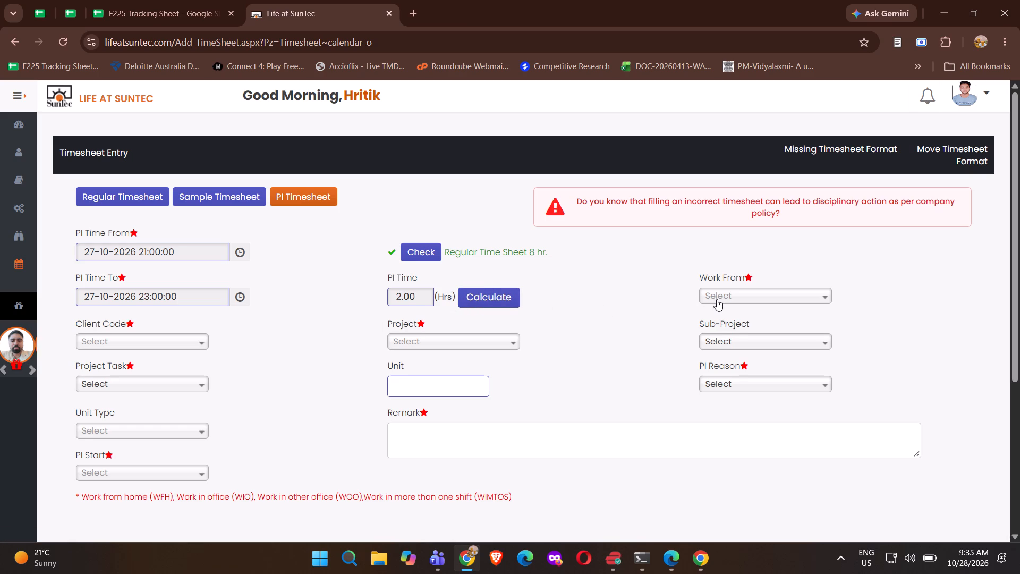
Fill in the PI entry's work details: Work From WFH, client code E225, project E225-NM030, and project task Google Ads Click.
{"action": "left_click", "coordinate": [717, 299]}
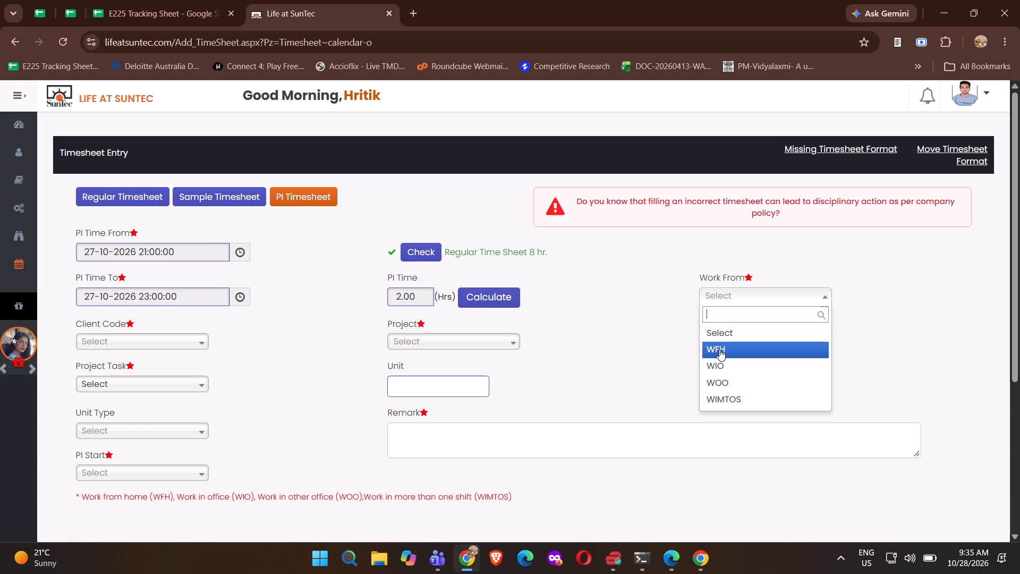
{"action": "left_click", "coordinate": [719, 349]}
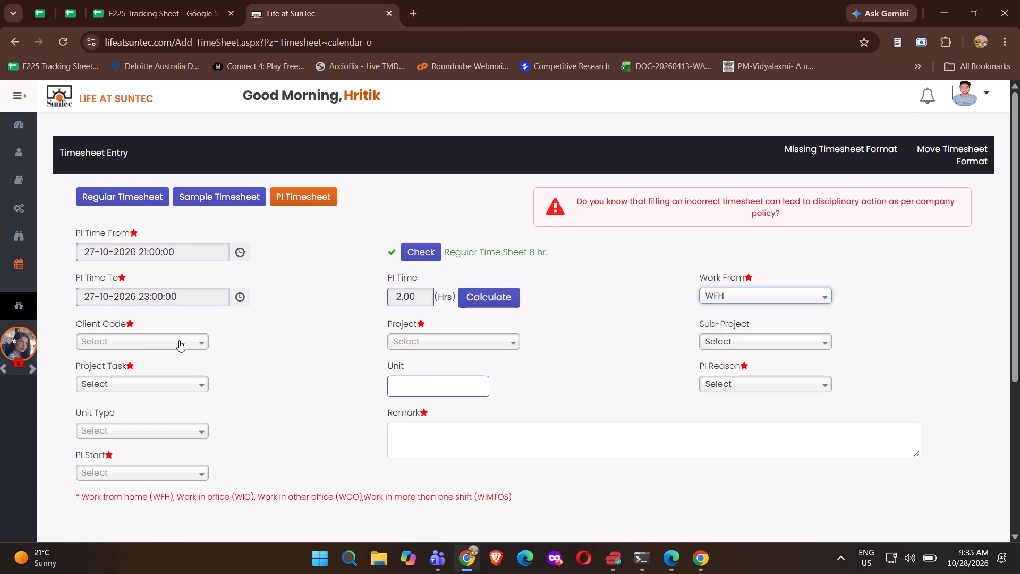
{"action": "left_click", "coordinate": [179, 340]}
{"action": "type", "text": "e22"}
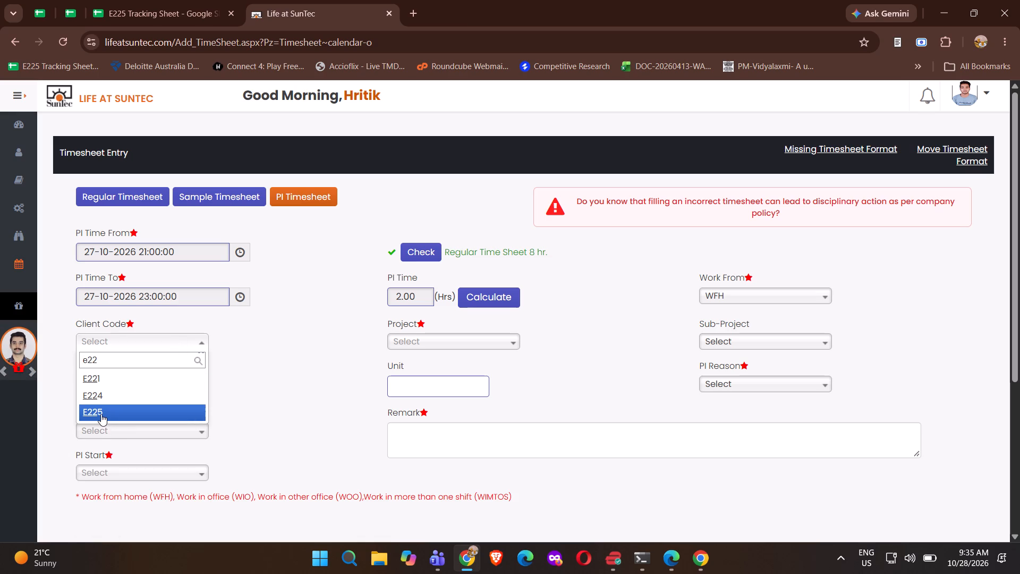
{"action": "left_click", "coordinate": [101, 414]}
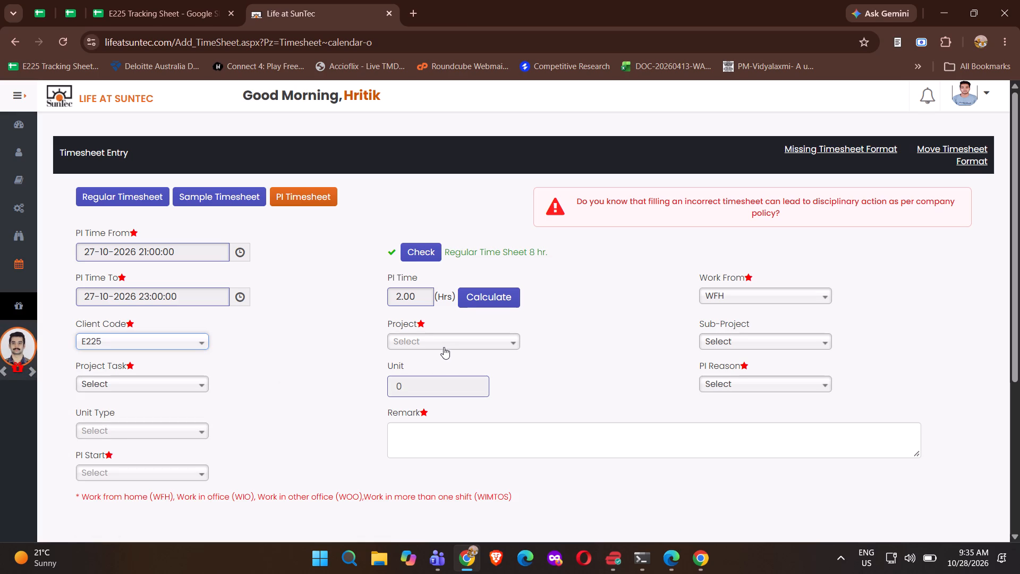
{"action": "left_click", "coordinate": [444, 345]}
{"action": "left_click", "coordinate": [437, 399]}
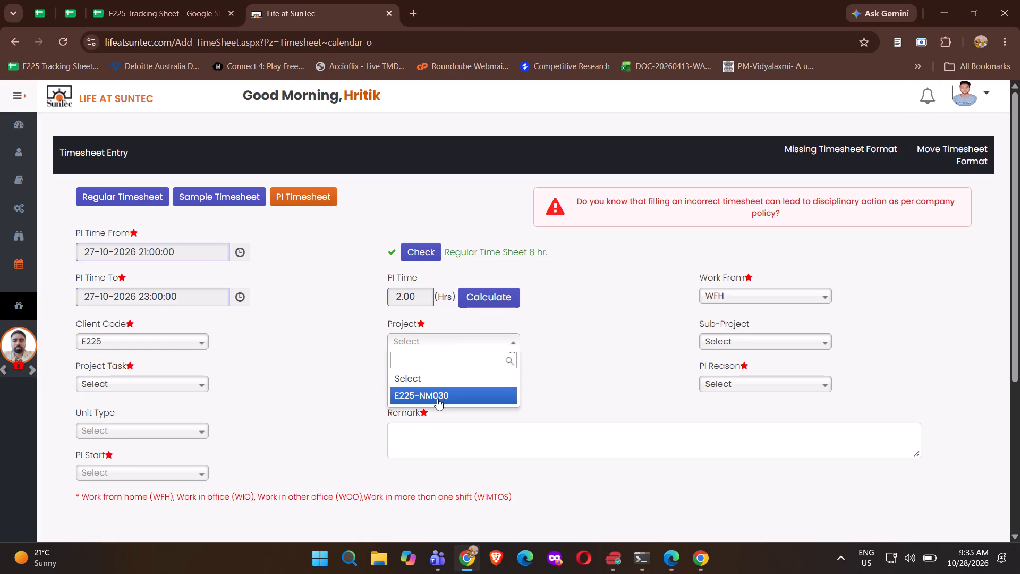
{"action": "left_click", "coordinate": [177, 383]}
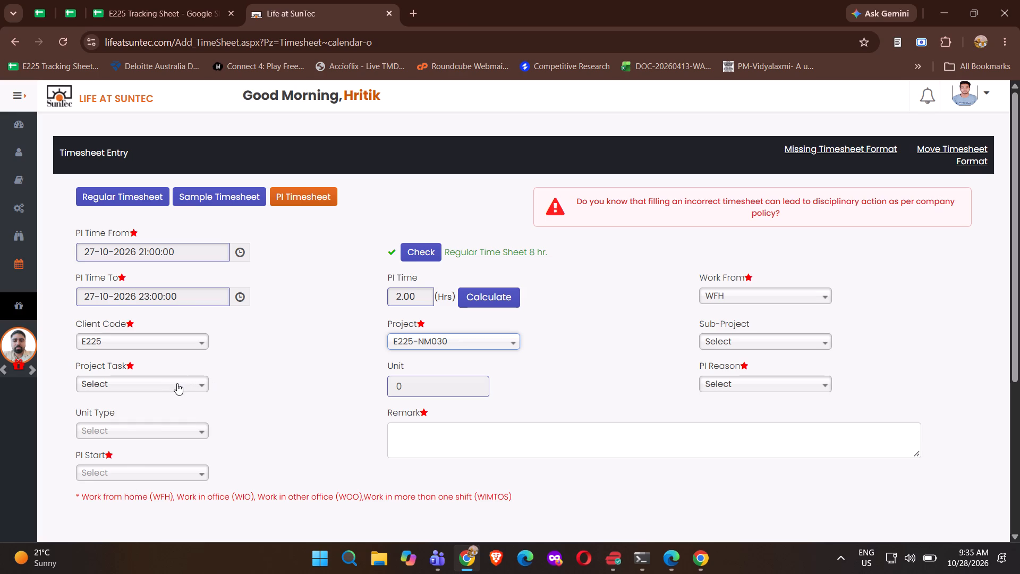
{"action": "type", "text": "ads"}
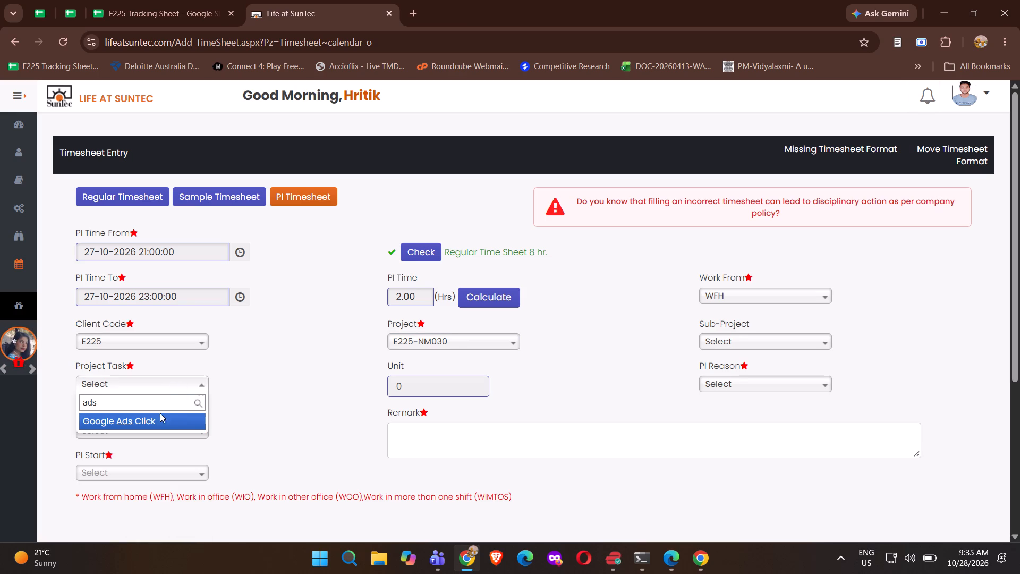
{"action": "left_click", "coordinate": [147, 417]}
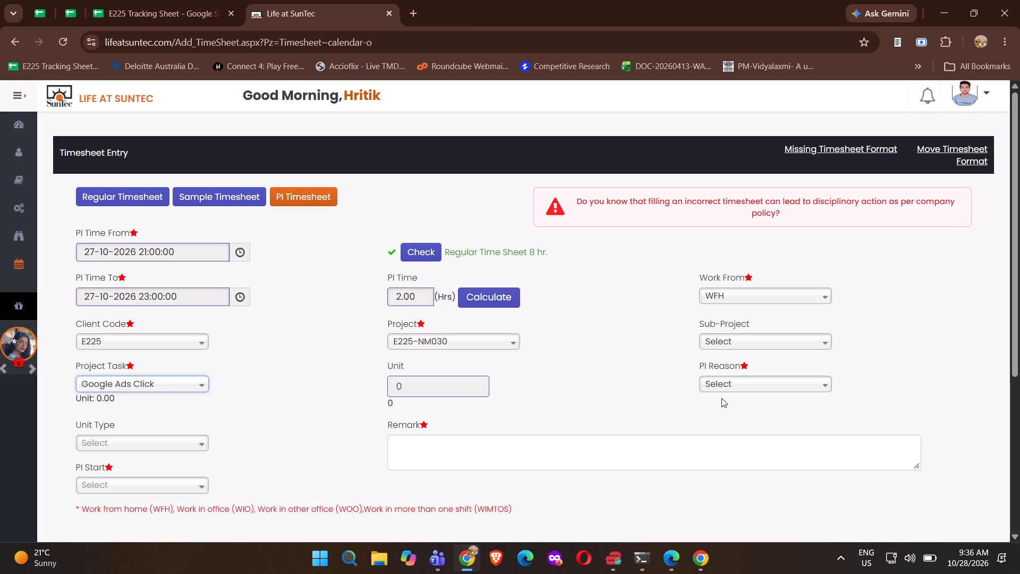
Set the PI Reason to Lack Of Resource and enter the remark "Ads Click - 34".
{"action": "left_click", "coordinate": [737, 384]}
{"action": "left_click", "coordinate": [747, 440]}
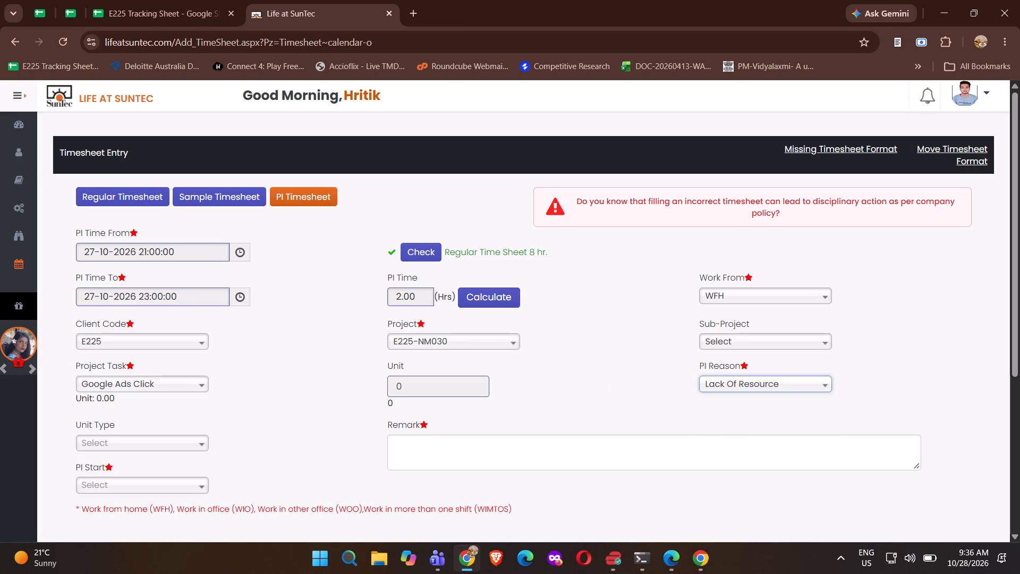
{"action": "left_click", "coordinate": [555, 450]}
{"action": "type", "text": "Ads C"}
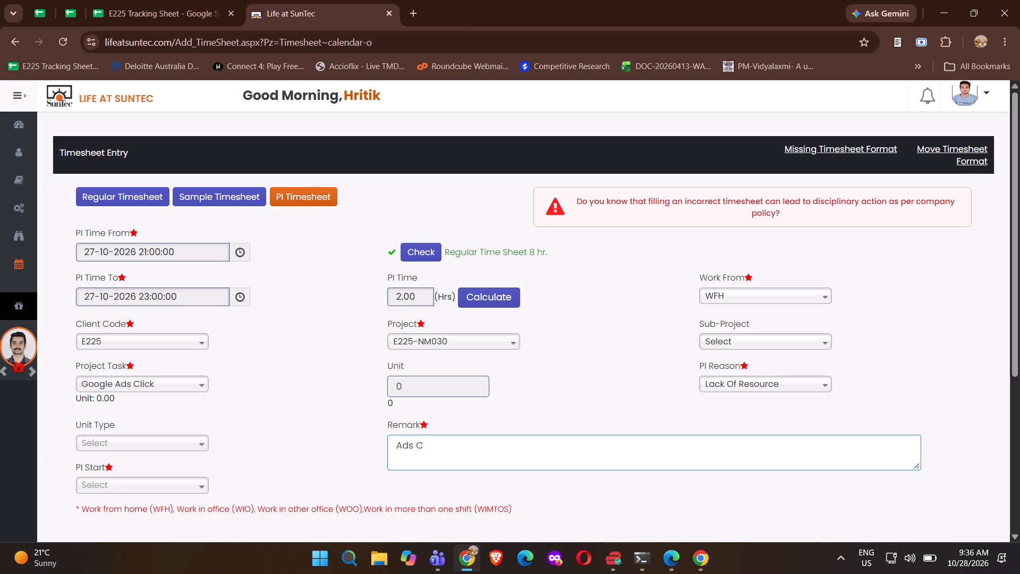
{"action": "type", "text": "lick - 34"}
Set PI Start to After Shift and add the PI entry to the timesheet.
{"action": "scroll", "coordinate": [555, 450], "scroll_direction": "down", "scroll_amount": 1}
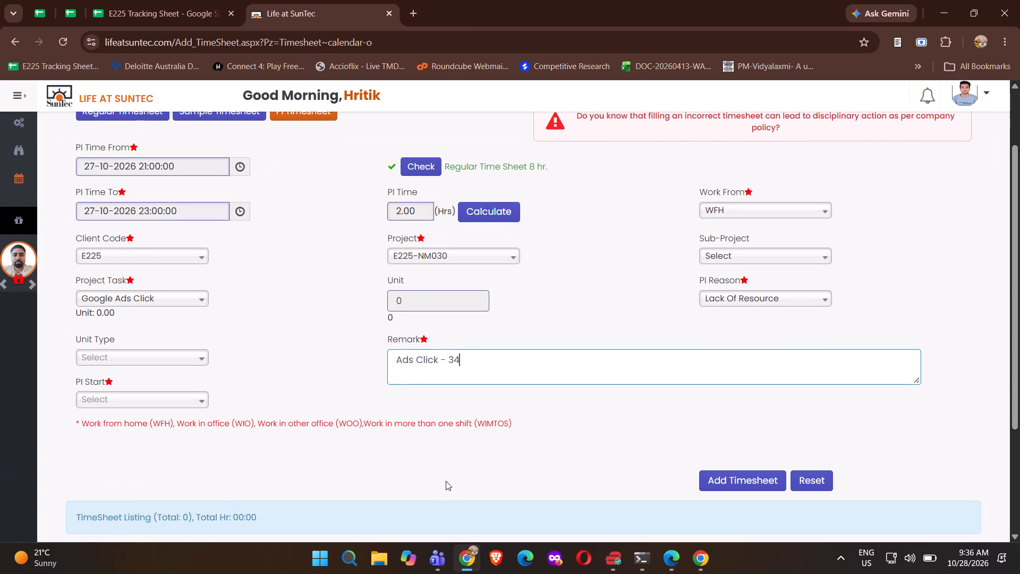
{"action": "left_click", "coordinate": [201, 399]}
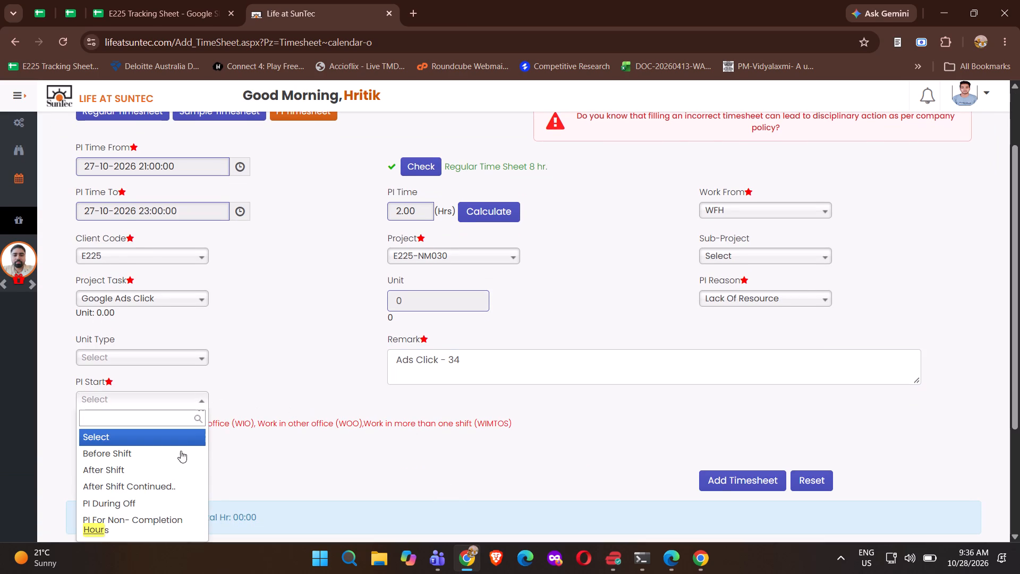
{"action": "left_click", "coordinate": [157, 469]}
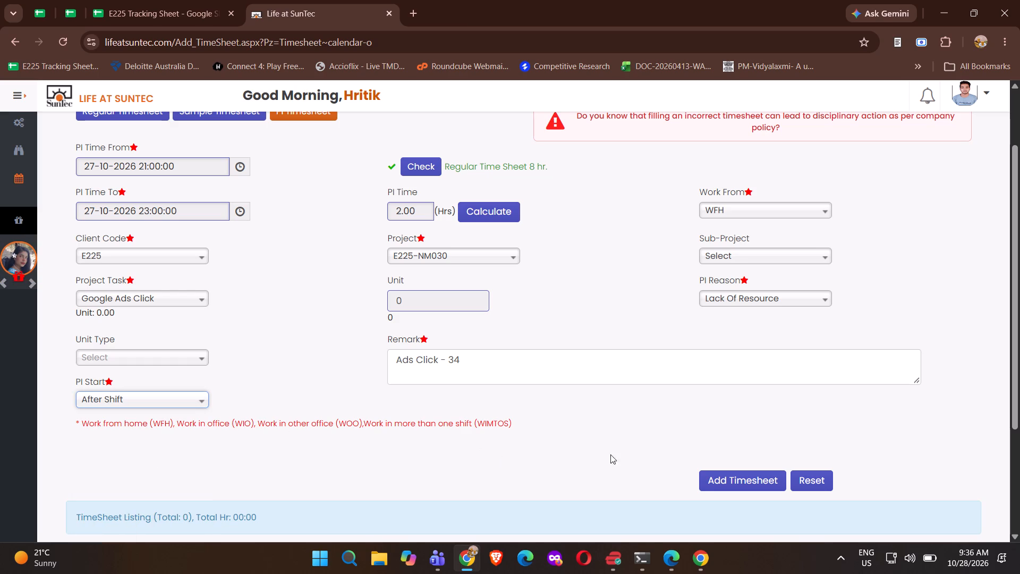
{"action": "left_click", "coordinate": [720, 480]}
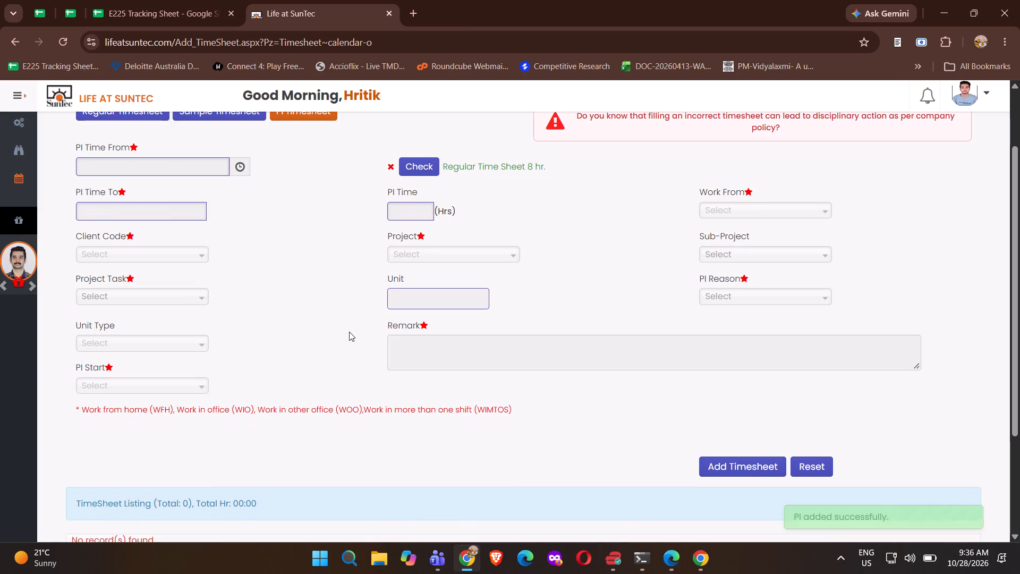
Close the Life at SunTec timesheet page and the E225 Tracking Sheet.
{"action": "scroll", "coordinate": [349, 332], "scroll_direction": "down", "scroll_amount": 3}
{"action": "scroll", "coordinate": [349, 332], "scroll_direction": "up", "scroll_amount": 3}
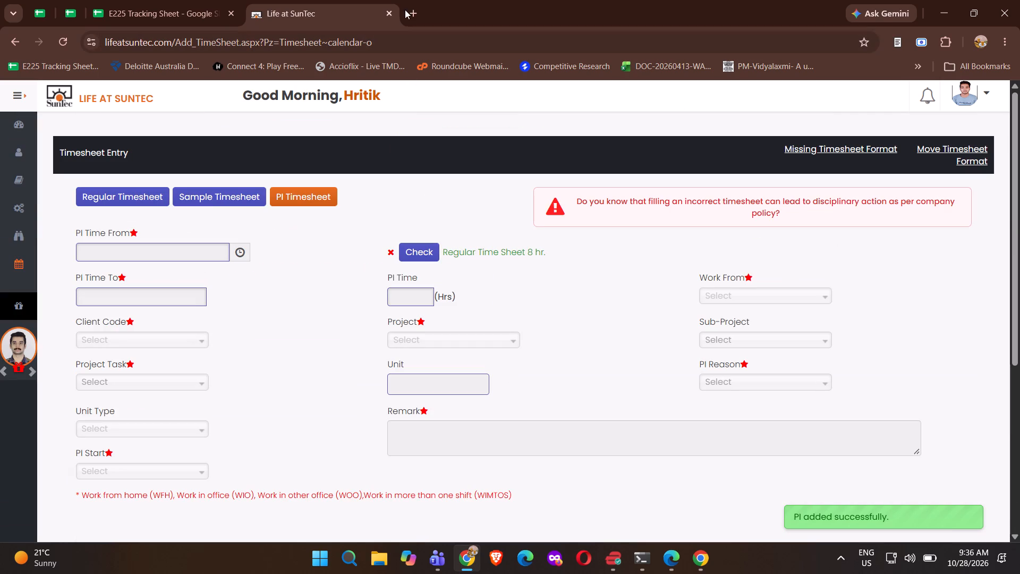
{"action": "left_click", "coordinate": [392, 11]}
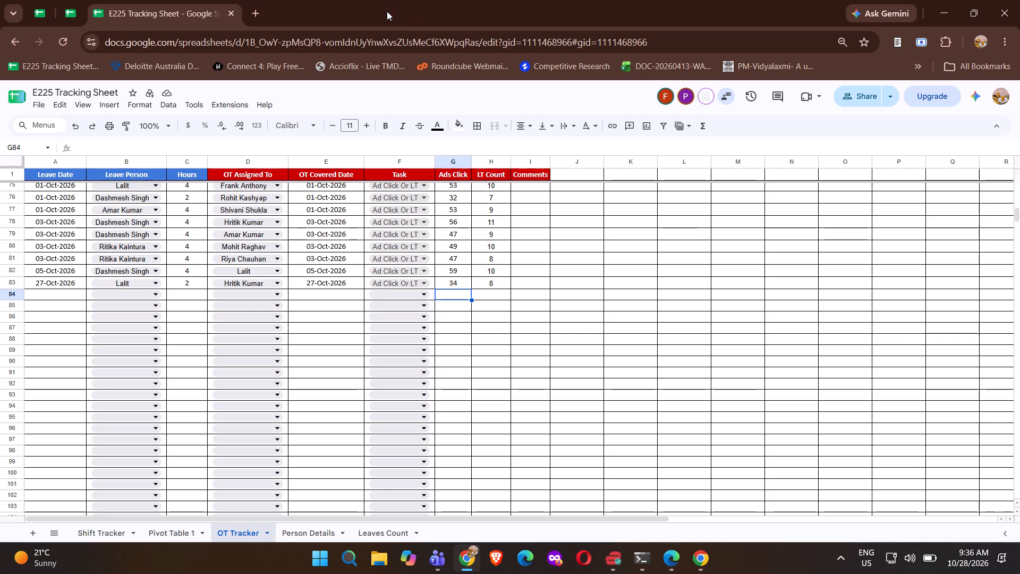
{"action": "left_click", "coordinate": [228, 12]}
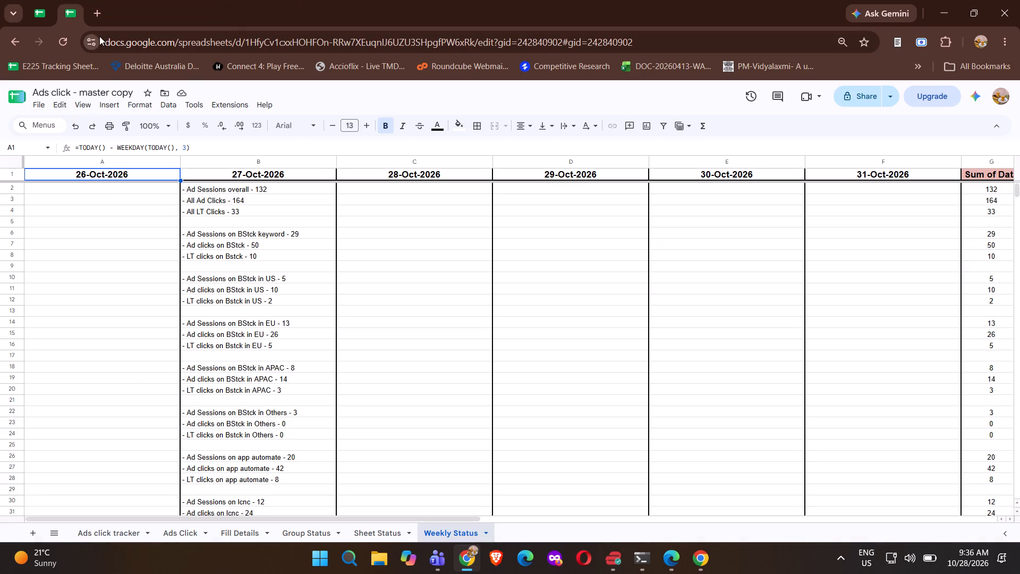
Insert two blank columns before the 28-Oct-26 column in the Ads click tracker sheet.
{"action": "left_click", "coordinate": [106, 538]}
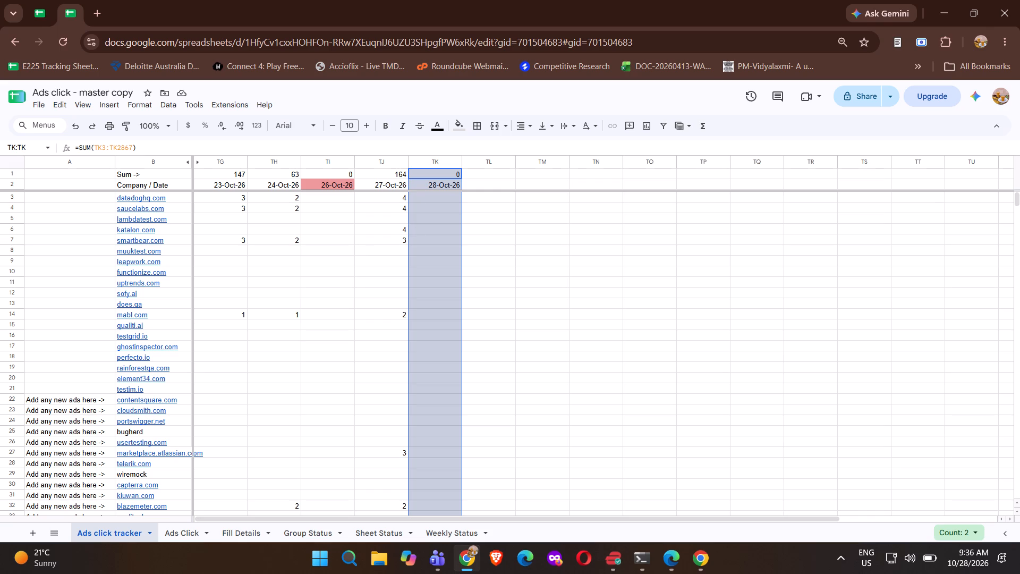
{"action": "left_click", "coordinate": [524, 248]}
{"action": "left_click", "coordinate": [439, 164]}
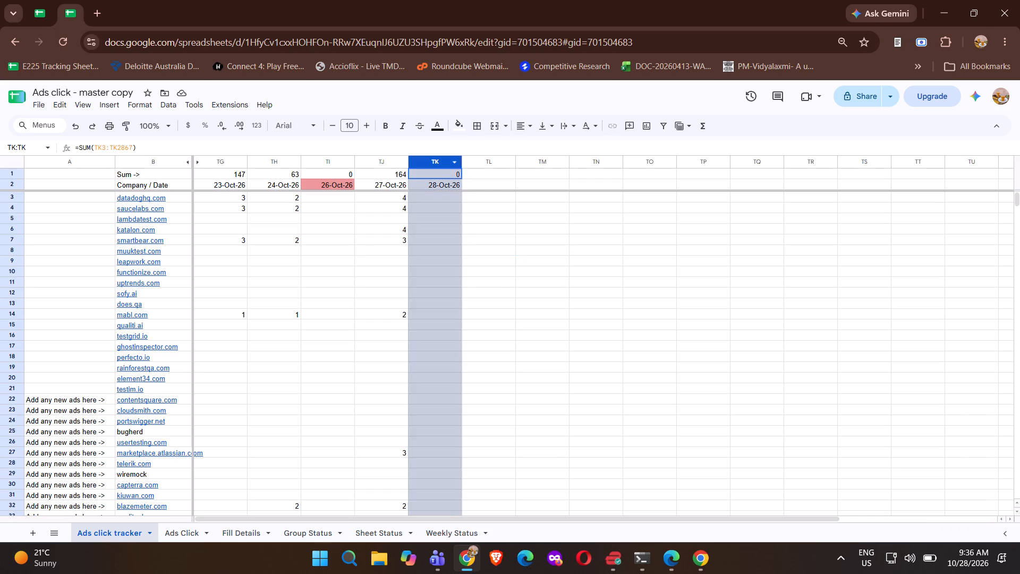
{"action": "key", "text": "shift+Right"}
{"action": "right_click", "coordinate": [439, 164]}
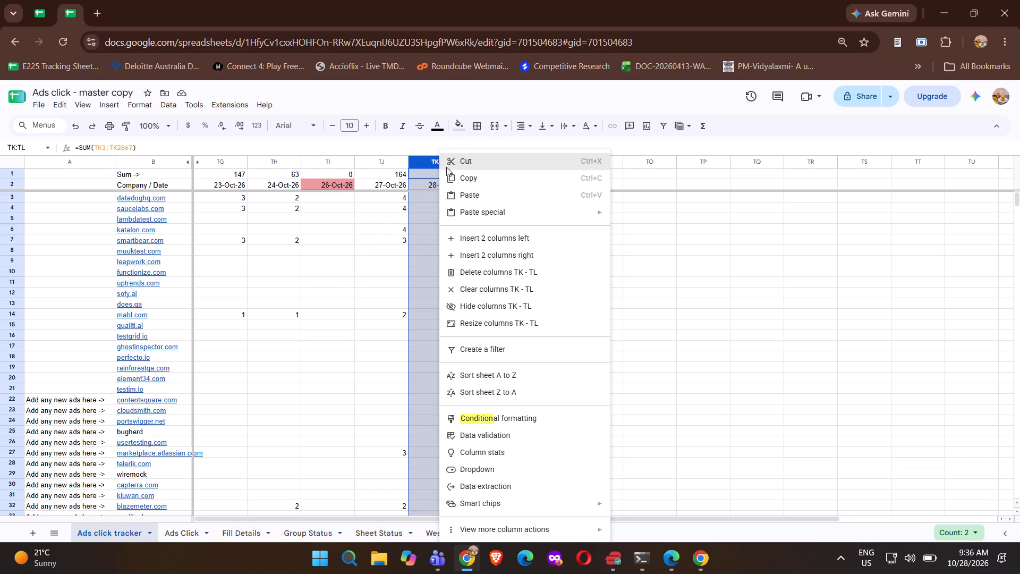
{"action": "left_click", "coordinate": [494, 245]}
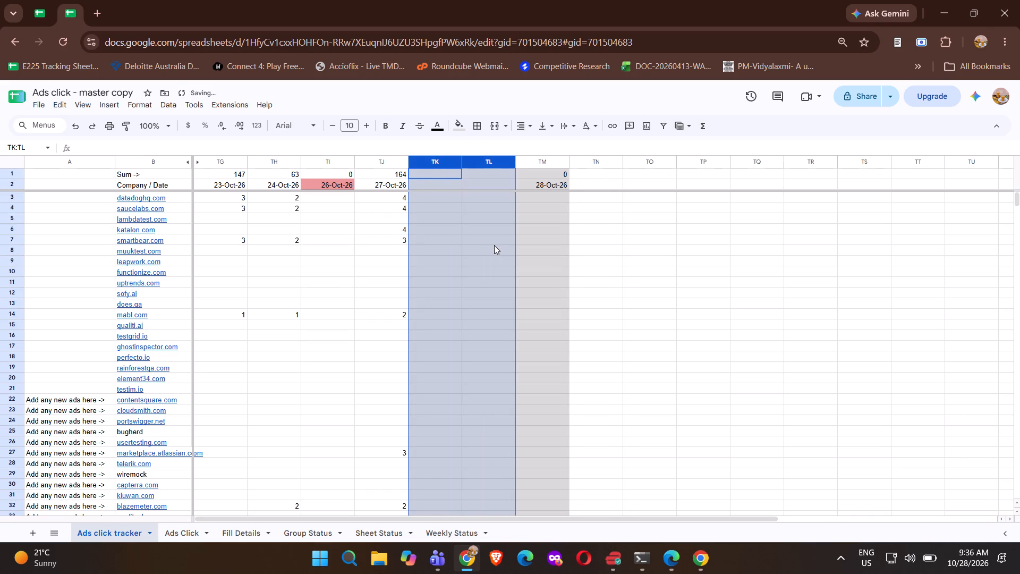
{"action": "left_click", "coordinate": [494, 245]}
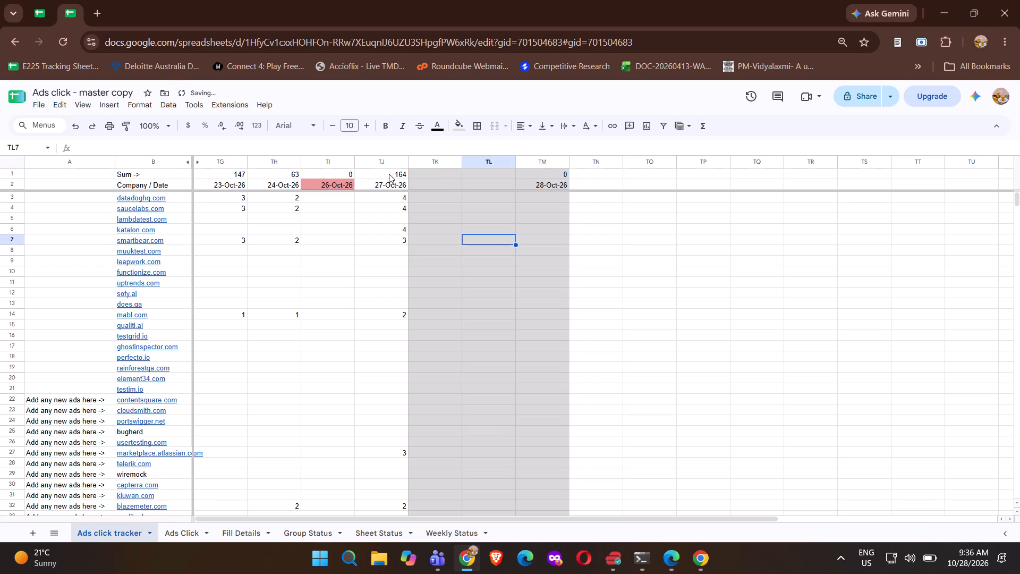
Copy the Sum formula from the 27-Oct-26 column across row 1 into the two new columns.
{"action": "left_click", "coordinate": [387, 173]}
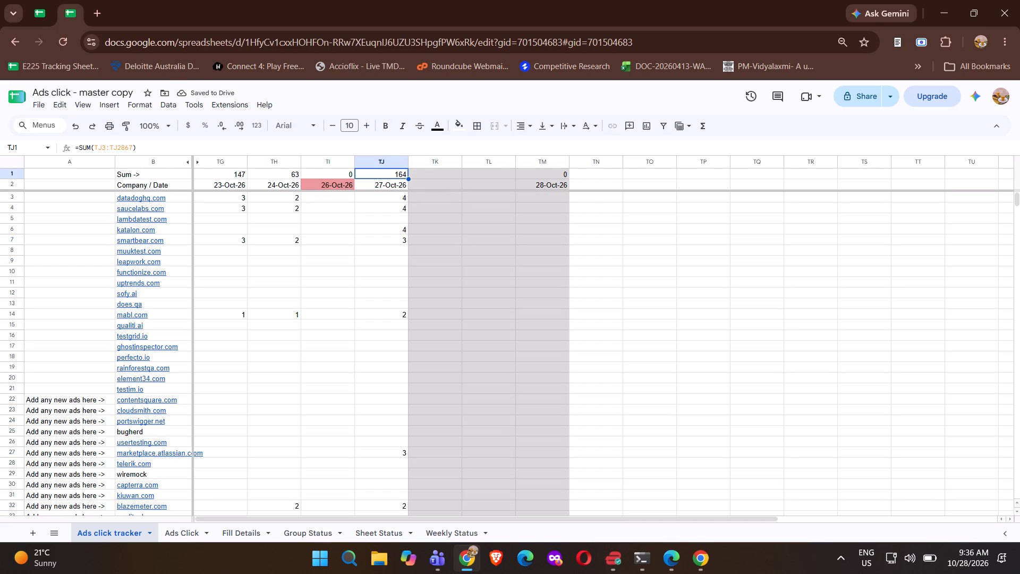
{"action": "left_click", "coordinate": [406, 178]}
{"action": "left_click_drag", "start_coordinate": [407, 179], "coordinate": [408, 179]}
{"action": "left_click_drag", "start_coordinate": [408, 179], "coordinate": [429, 177]}
{"action": "left_click", "coordinate": [432, 176]}
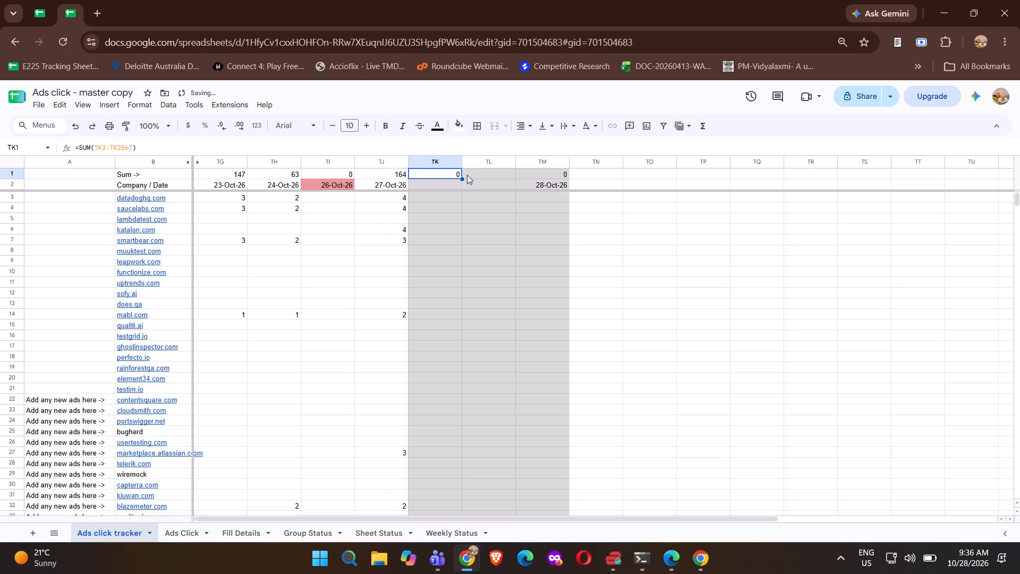
{"action": "left_click_drag", "start_coordinate": [462, 177], "coordinate": [472, 177]}
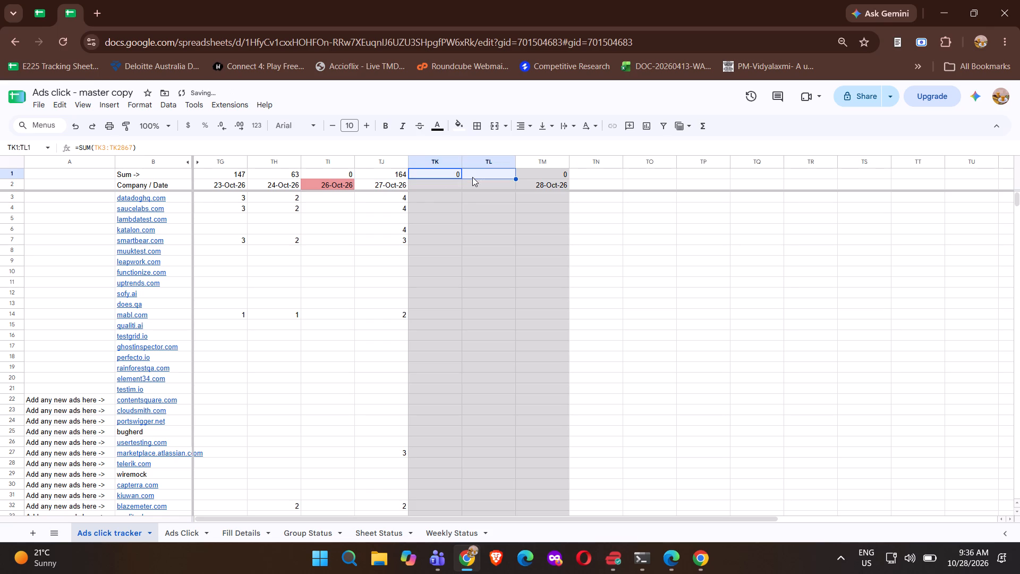
Enter click counts in the first new column (TK): datadoghq.com 2, saucelabs.com 1, katalon.com 1, smartbear.com 1.
{"action": "left_click", "coordinate": [433, 196]}
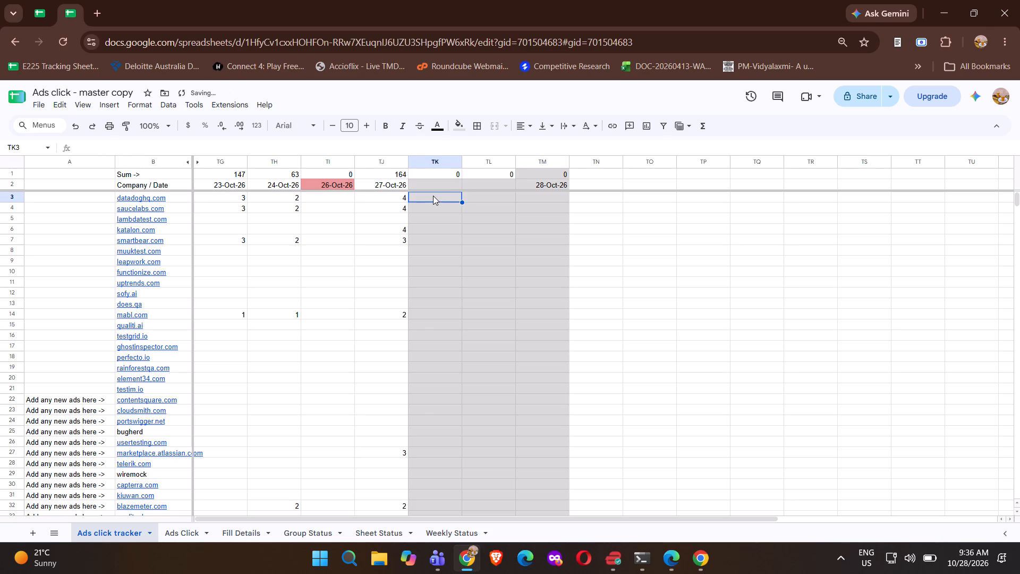
{"action": "key", "text": "2"}
{"action": "key", "text": "Return"}
{"action": "key", "text": "1"}
{"action": "key", "text": "Return"}
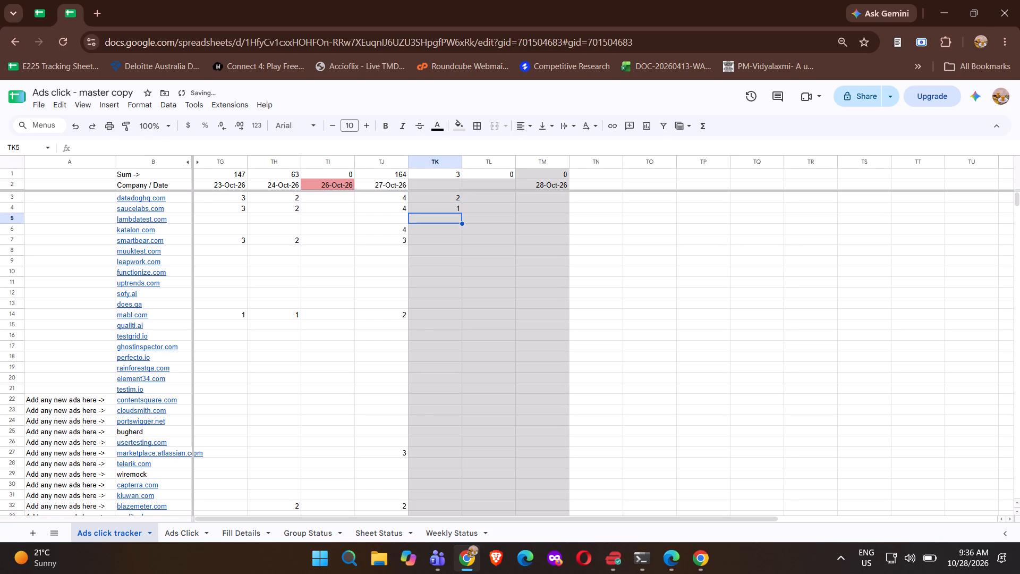
{"action": "key", "text": "Down"}
{"action": "key", "text": "1"}
{"action": "key", "text": "Return"}
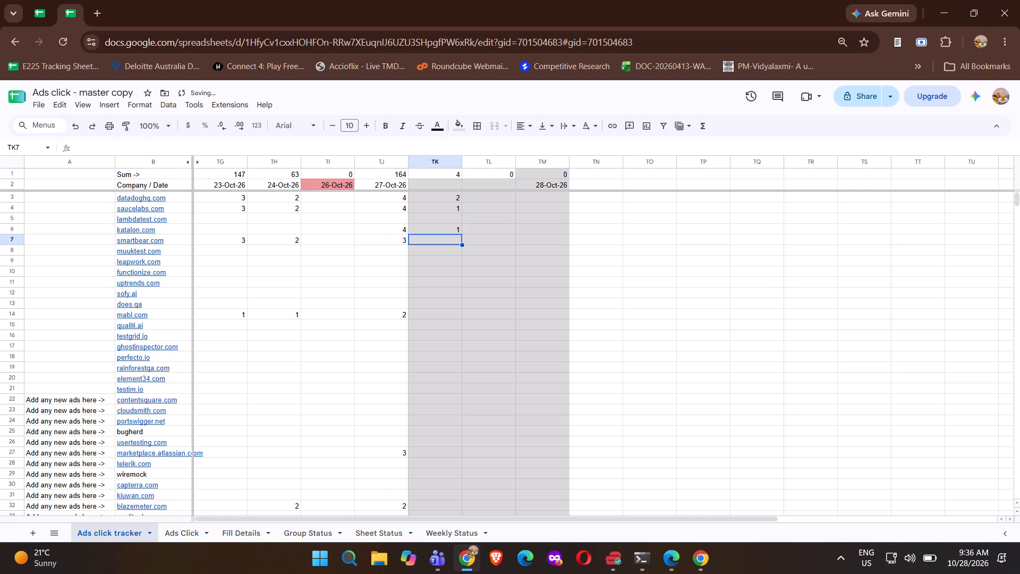
{"action": "key", "text": "Down"}
{"action": "key", "text": "Up"}
{"action": "key", "text": "Return"}
{"action": "key", "text": "1"}
{"action": "key", "text": "Return"}
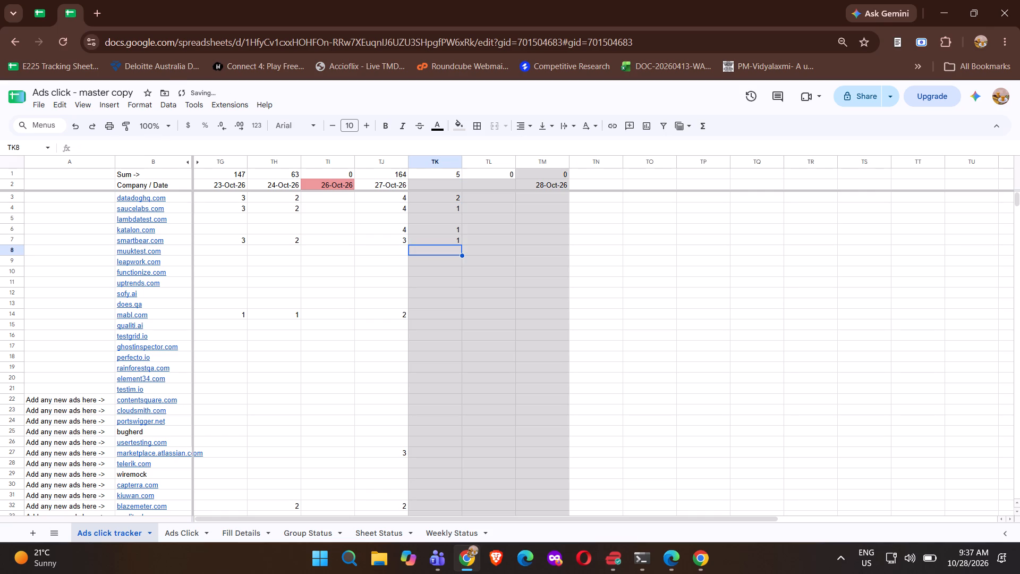
Search the Ads click tracker sheet for "testmu".
{"action": "key", "text": "ctrl+f"}
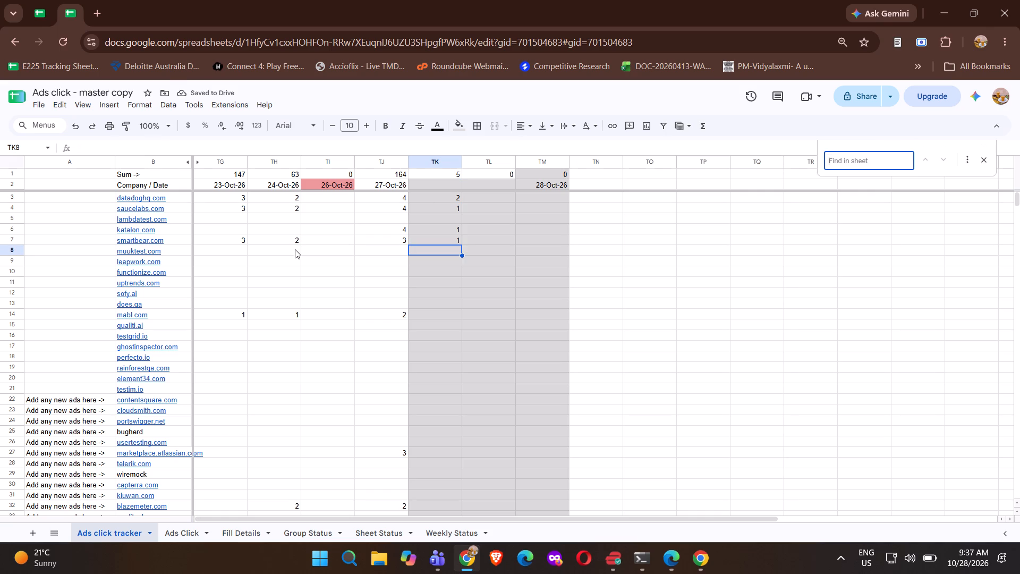
{"action": "type", "text": "testmu"}
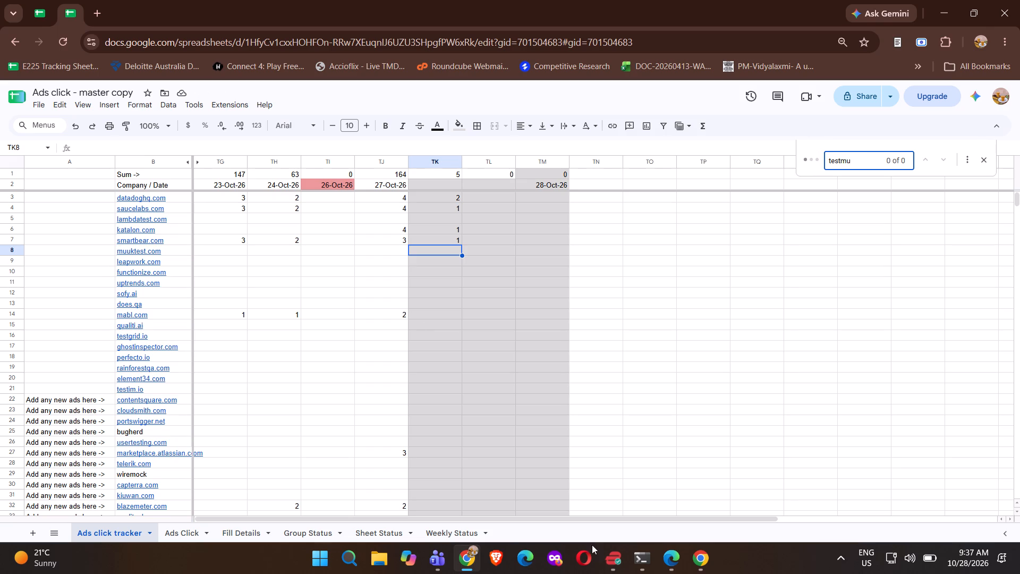
Switch to the Edge search window, select the bus images in its verification challenge, and submit it.
{"action": "left_click", "coordinate": [665, 565]}
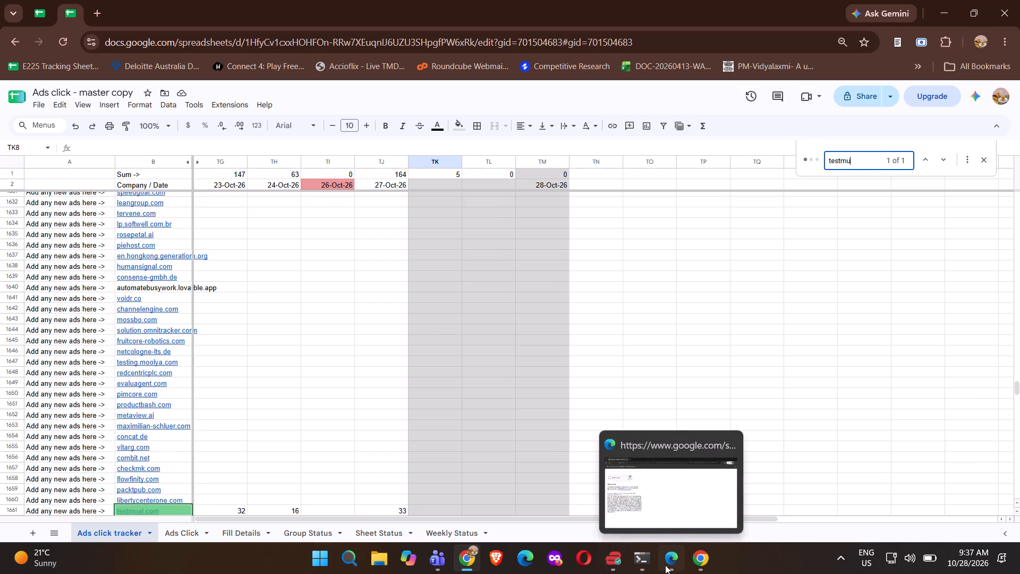
{"action": "left_click", "coordinate": [45, 156]}
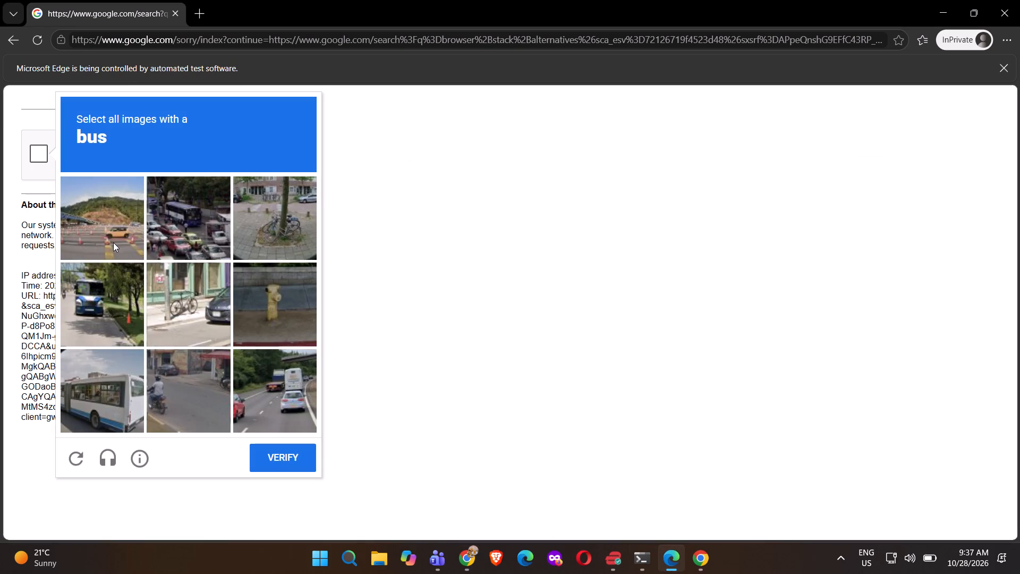
{"action": "left_click", "coordinate": [113, 242]}
{"action": "left_click", "coordinate": [113, 242]}
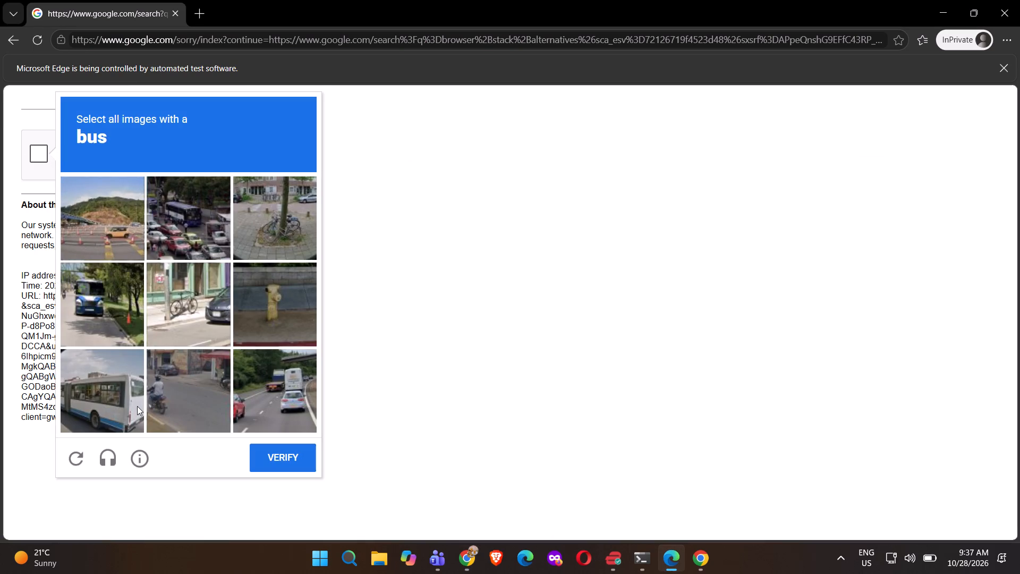
{"action": "left_click", "coordinate": [137, 406]}
{"action": "left_click", "coordinate": [270, 395]}
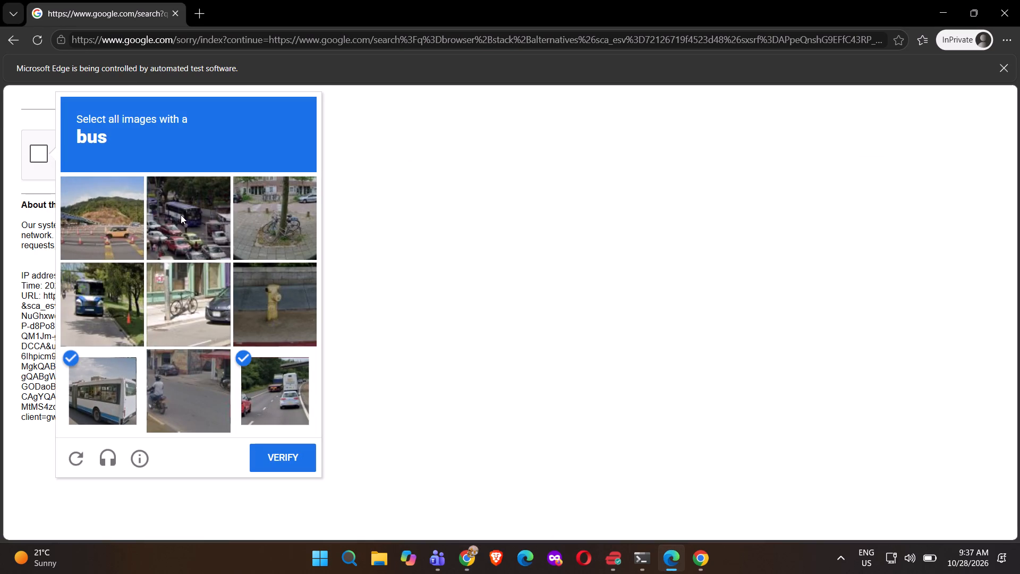
{"action": "left_click", "coordinate": [181, 215]}
{"action": "left_click", "coordinate": [272, 449]}
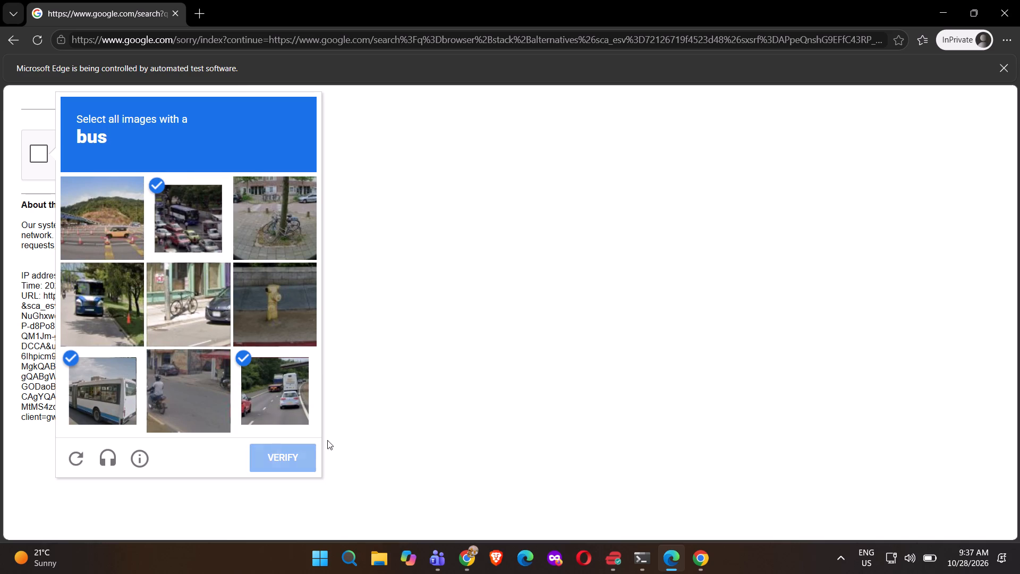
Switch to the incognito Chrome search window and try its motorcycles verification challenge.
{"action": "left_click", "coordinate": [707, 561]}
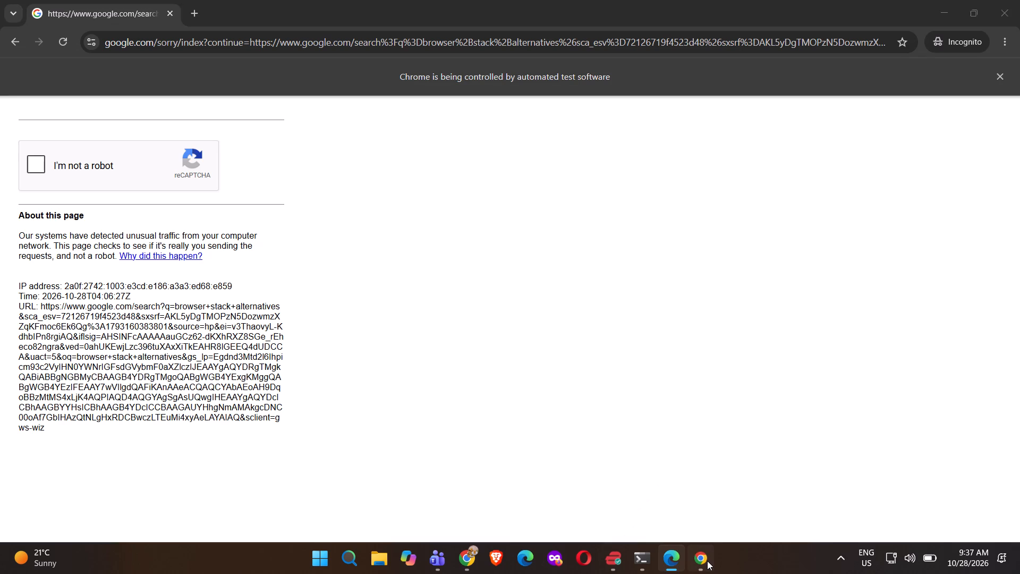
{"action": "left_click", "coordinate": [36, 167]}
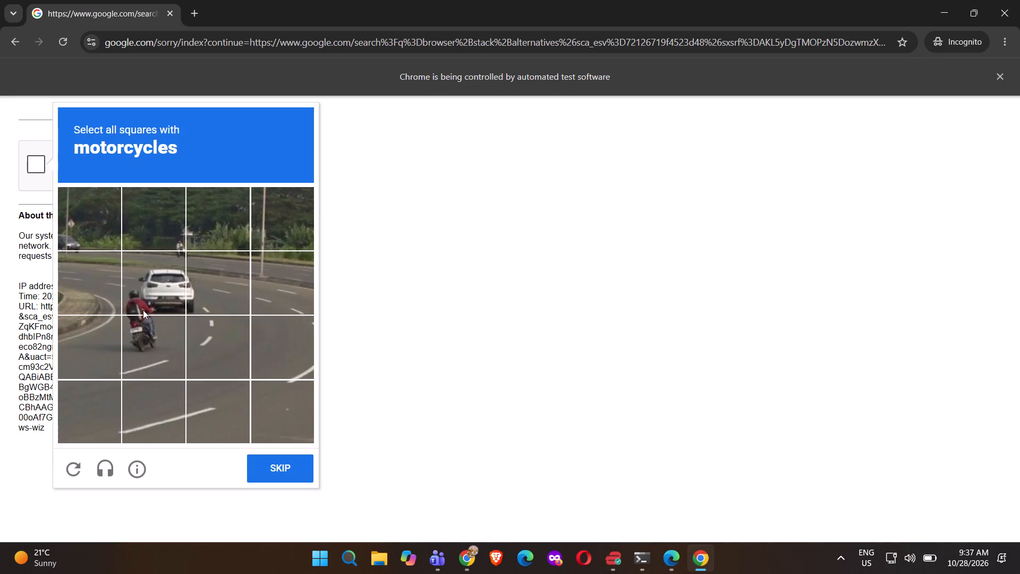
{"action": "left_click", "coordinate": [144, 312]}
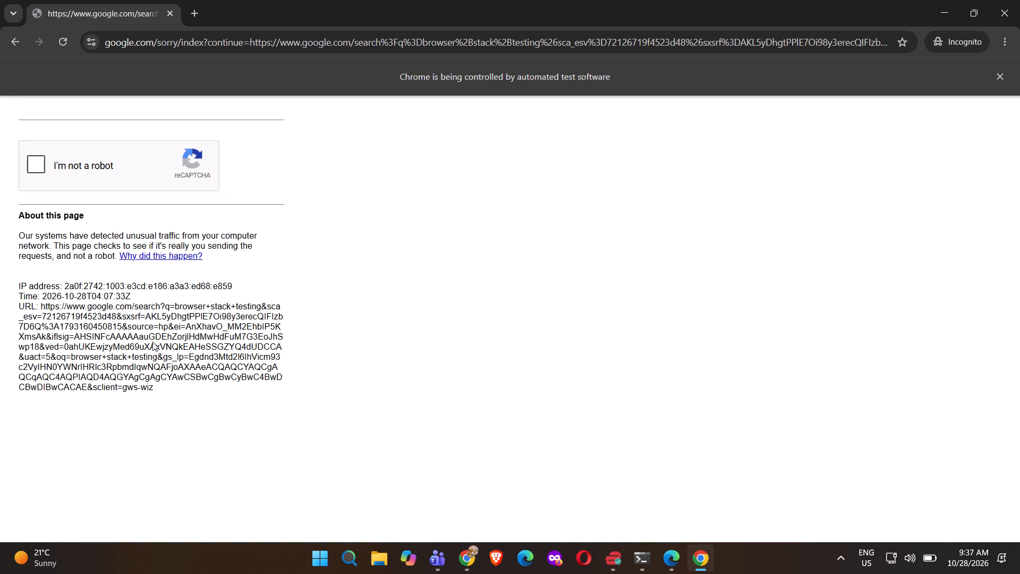
Select the four traffic light images in the verification challenge for the "browser stack testing" search and submit it.
{"action": "left_click", "coordinate": [38, 165]}
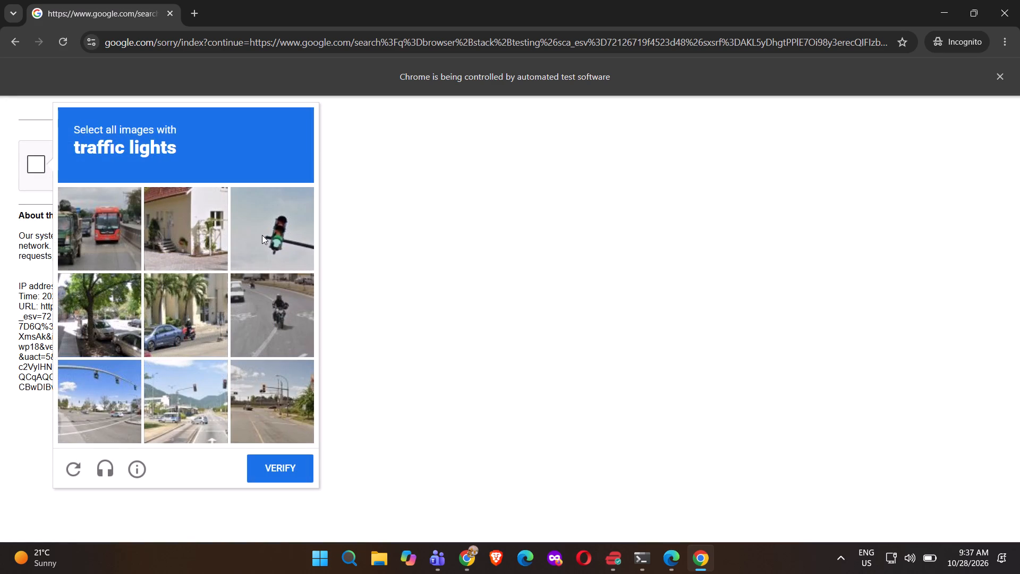
{"action": "left_click", "coordinate": [262, 235]}
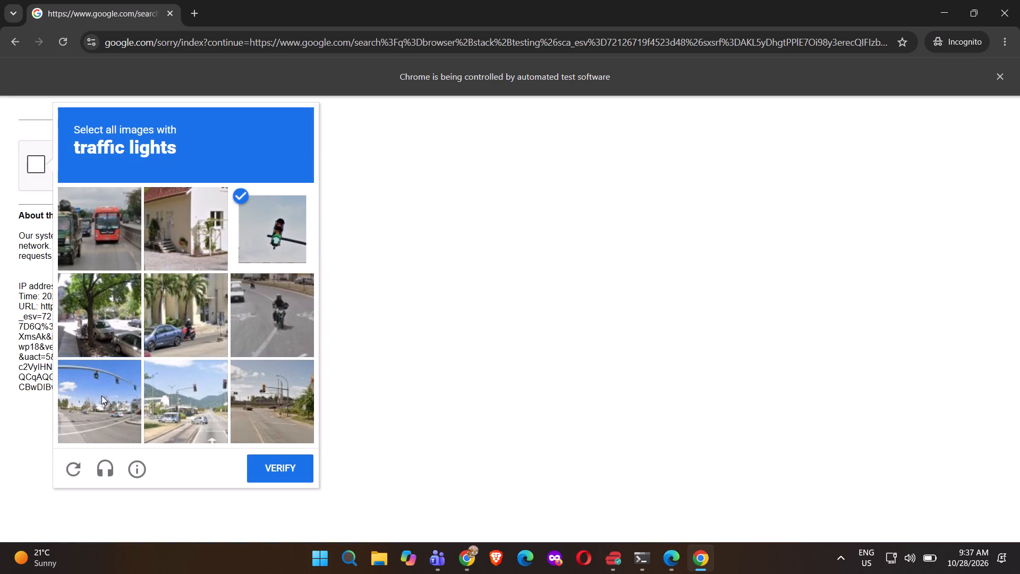
{"action": "left_click", "coordinate": [99, 396]}
{"action": "left_click", "coordinate": [185, 397]}
{"action": "left_click", "coordinate": [265, 394]}
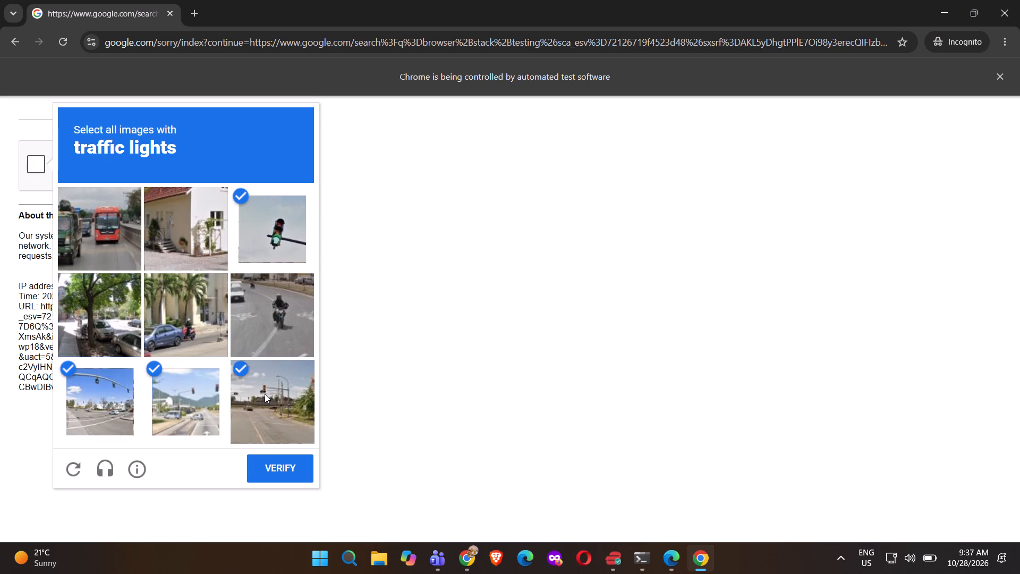
{"action": "left_click", "coordinate": [272, 466]}
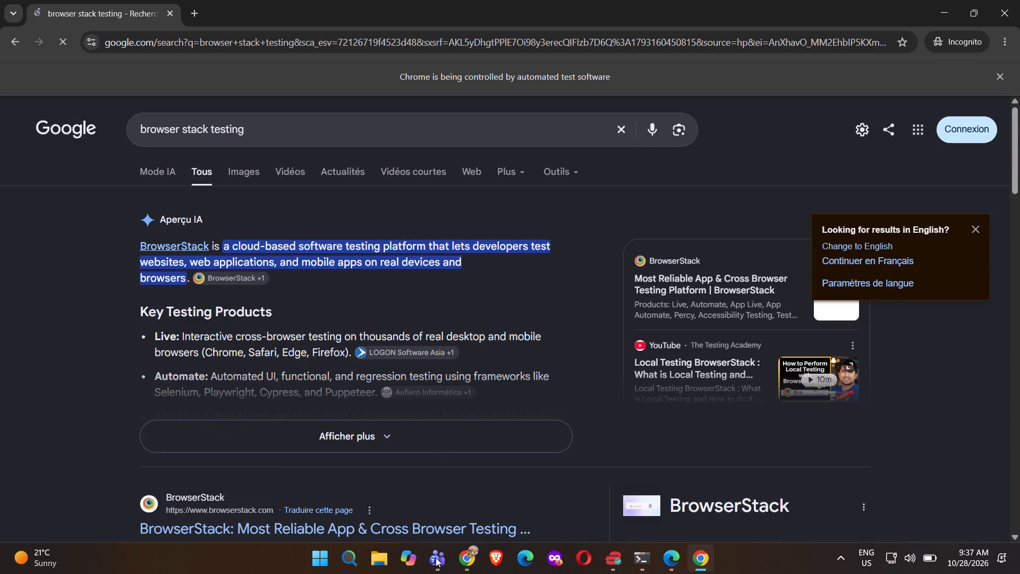
Return to the Ads click master spreadsheet and enter 8 for testmuai.com in column TK.
{"action": "left_click", "coordinate": [476, 568]}
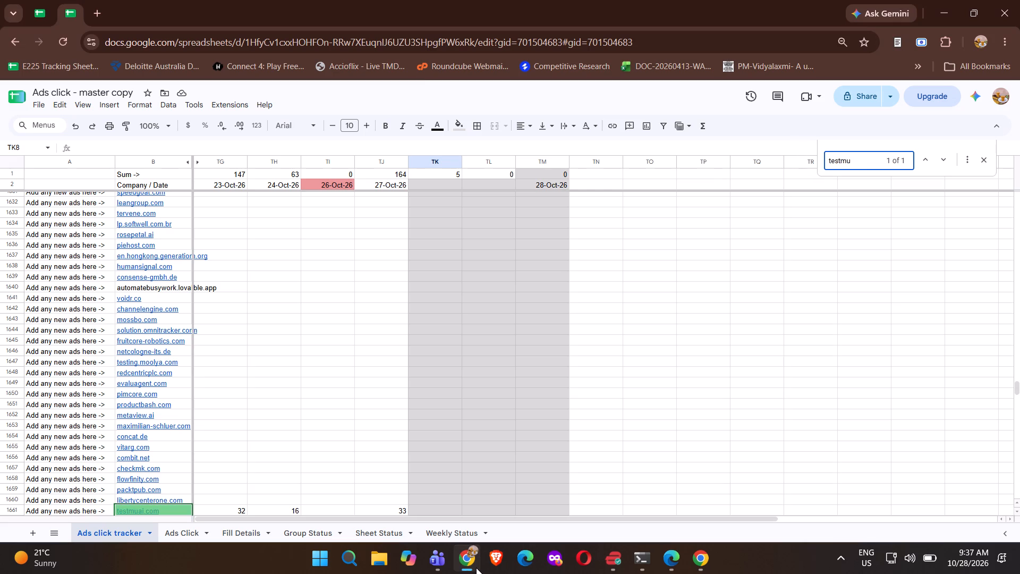
{"action": "left_click", "coordinate": [443, 510]}
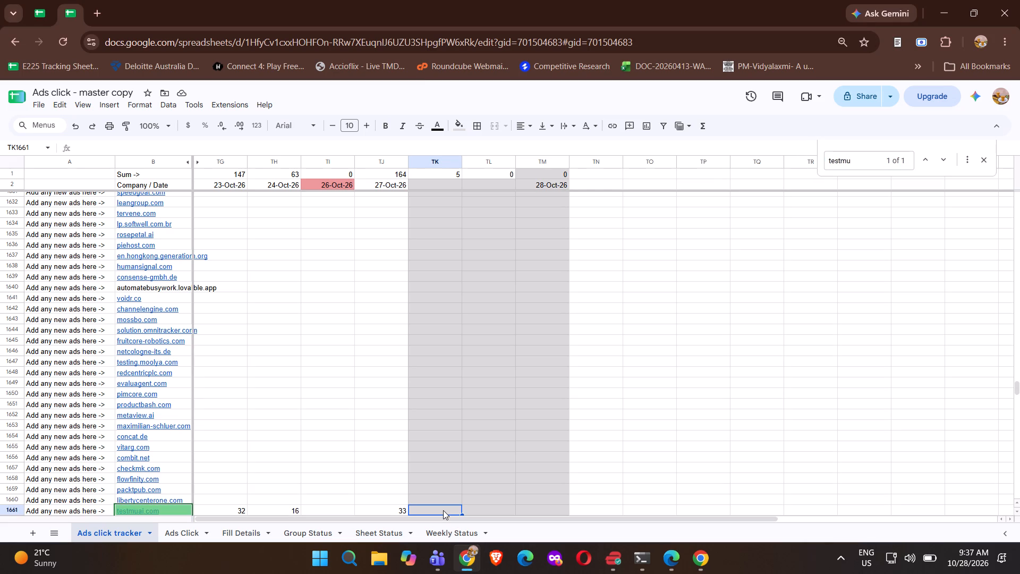
{"action": "key", "text": "8"}
{"action": "key", "text": "Return"}
Find testmo in the sheet and enter 2 in column TK for both testmo.com and ibm.com.
{"action": "key", "text": "ctrl+f"}
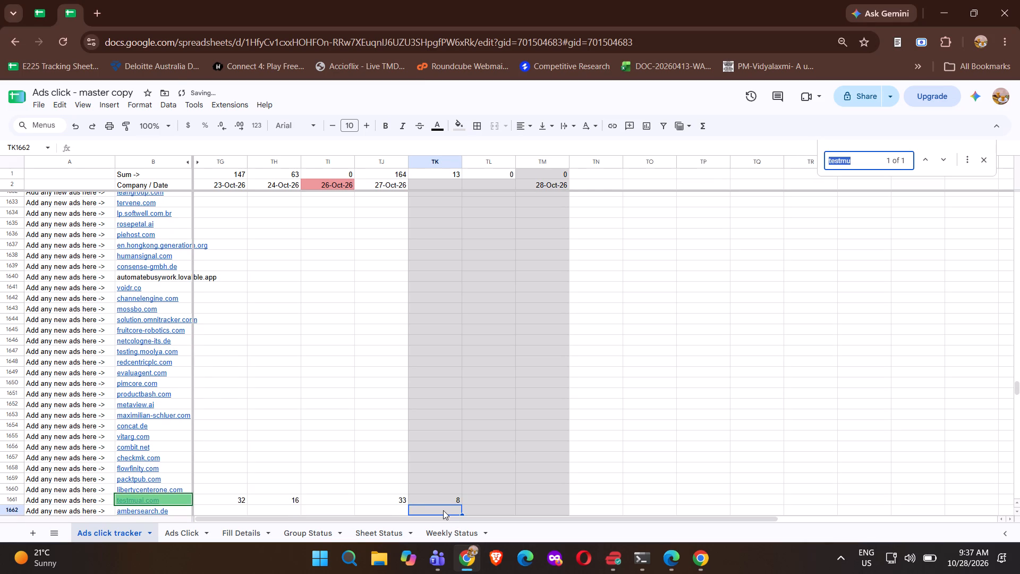
{"action": "type", "text": "test"}
{"action": "type", "text": "mo"}
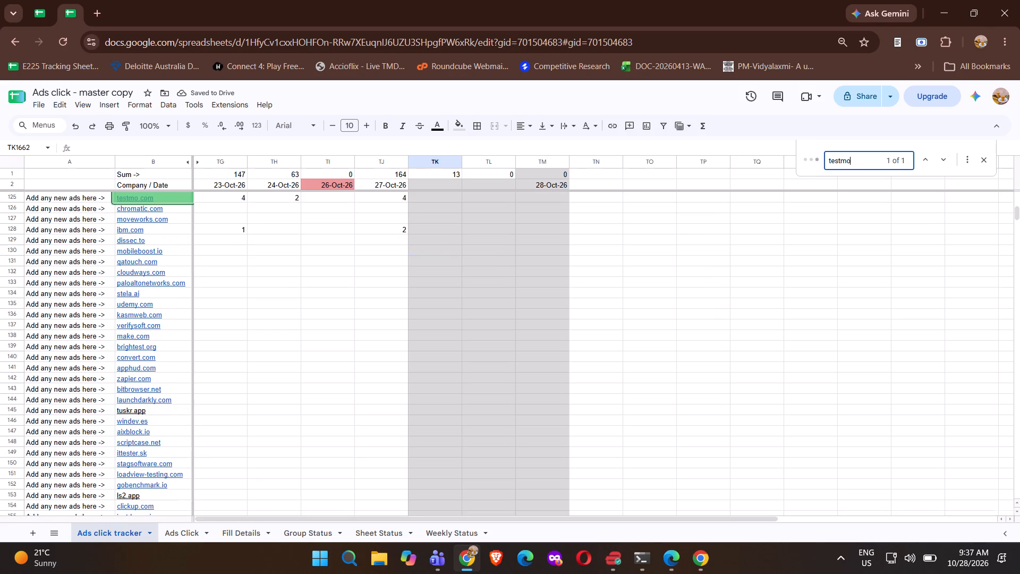
{"action": "left_click", "coordinate": [448, 199]}
{"action": "key", "text": "2"}
{"action": "key", "text": "Return"}
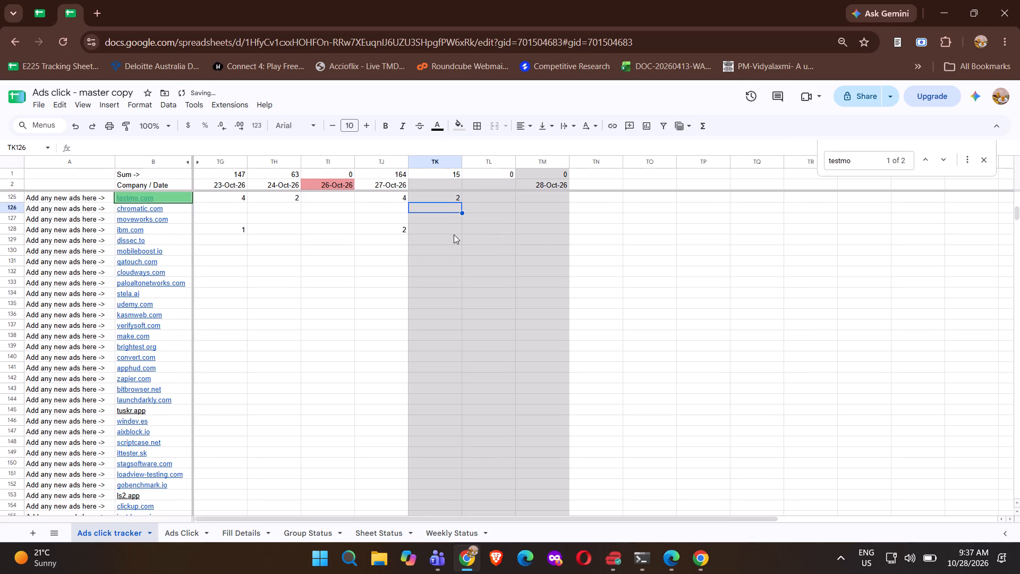
{"action": "left_click", "coordinate": [448, 231]}
{"action": "key", "text": "2"}
{"action": "key", "text": "Return"}
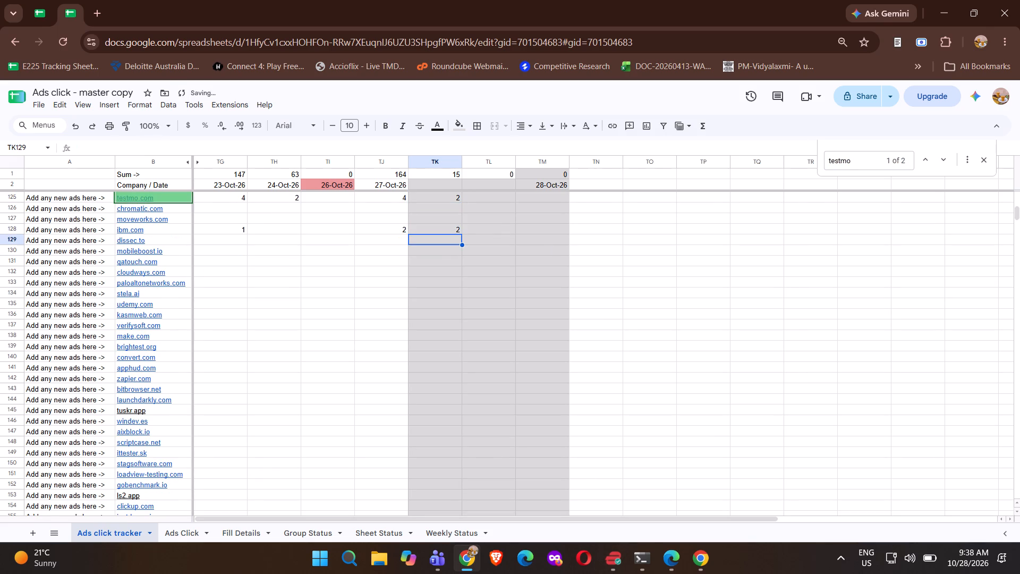
In column TK, enter 2 for qatestlab.com and 1 for atlassian.com.
{"action": "scroll", "coordinate": [448, 231], "scroll_direction": "up", "scroll_amount": 3}
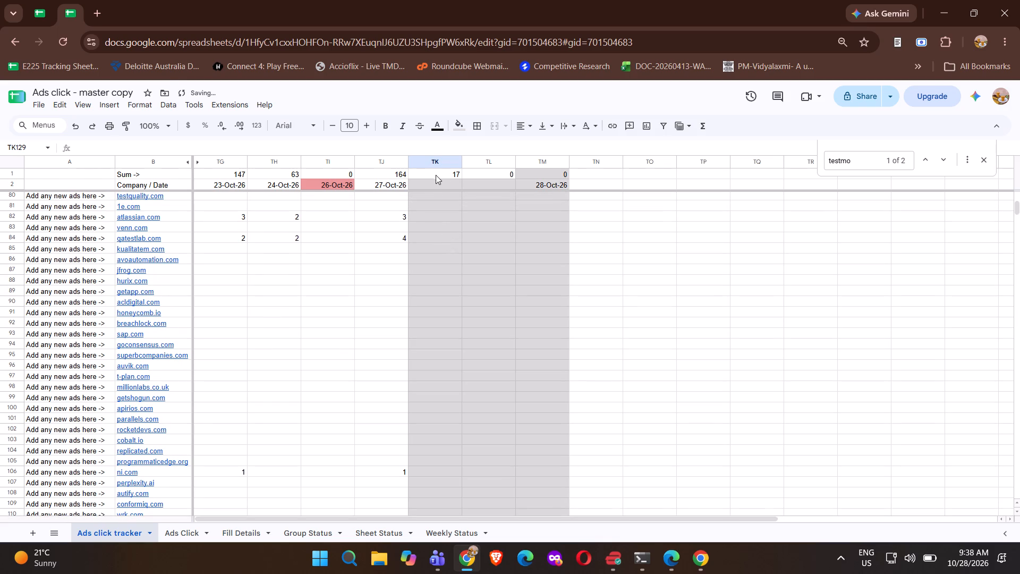
{"action": "left_click", "coordinate": [426, 235]}
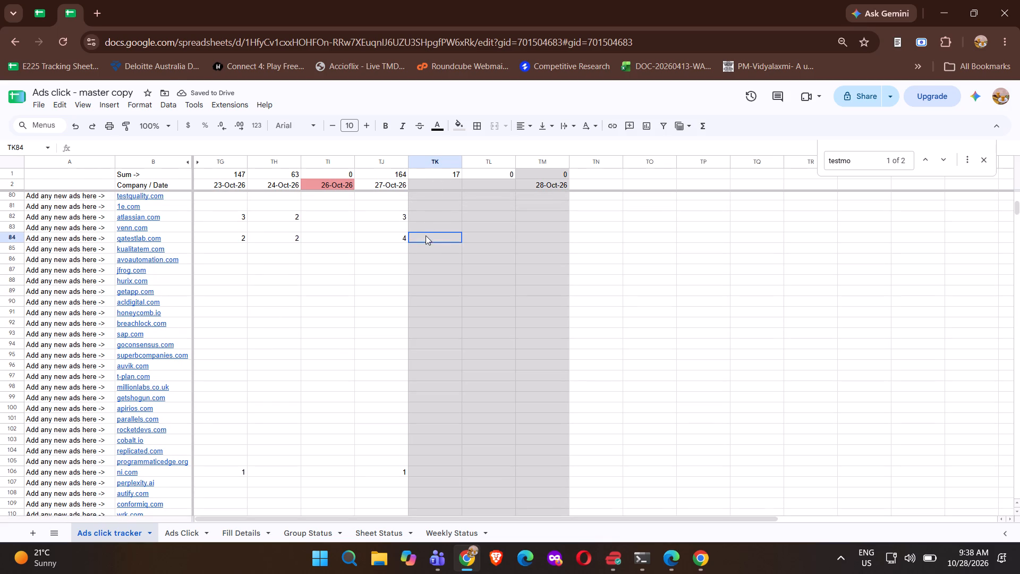
{"action": "key", "text": "2"}
{"action": "key", "text": "Return"}
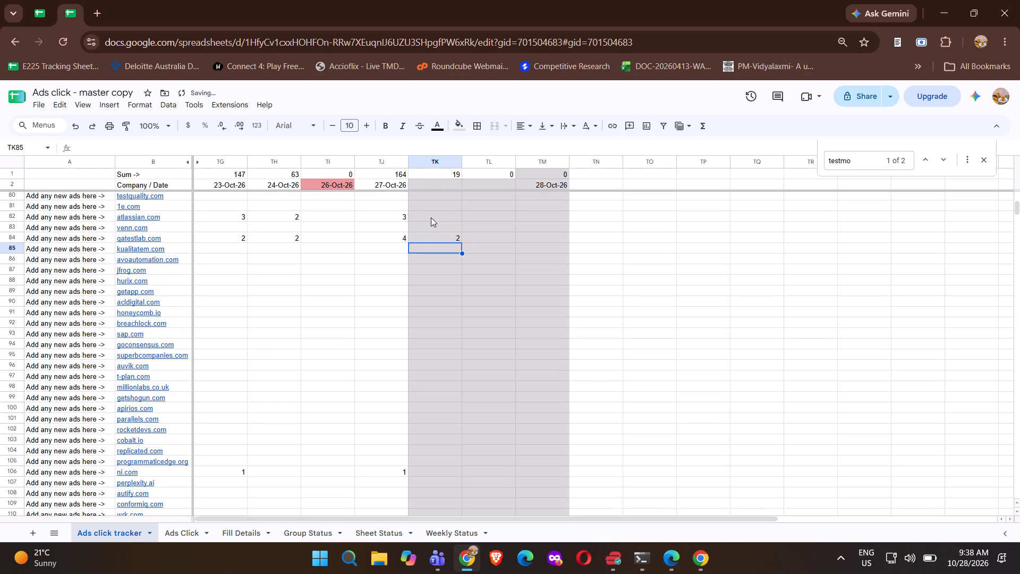
{"action": "left_click", "coordinate": [431, 216]}
{"action": "key", "text": "1"}
{"action": "key", "text": "Return"}
In column TK, enter 1 for tricentis.com and 1 for uipath.com.
{"action": "scroll", "coordinate": [431, 216], "scroll_direction": "up", "scroll_amount": 2}
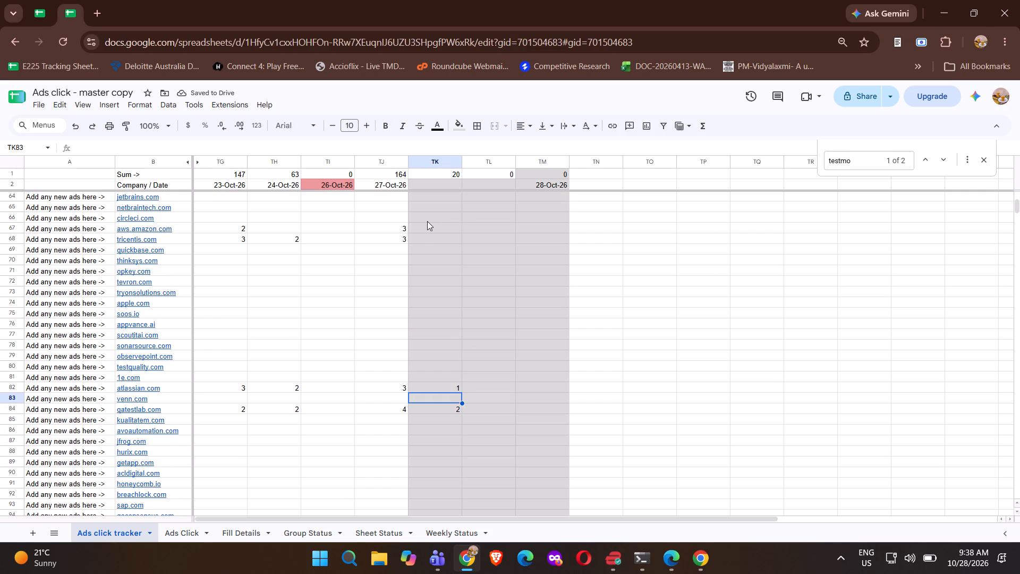
{"action": "left_click", "coordinate": [416, 239]}
{"action": "key", "text": "1"}
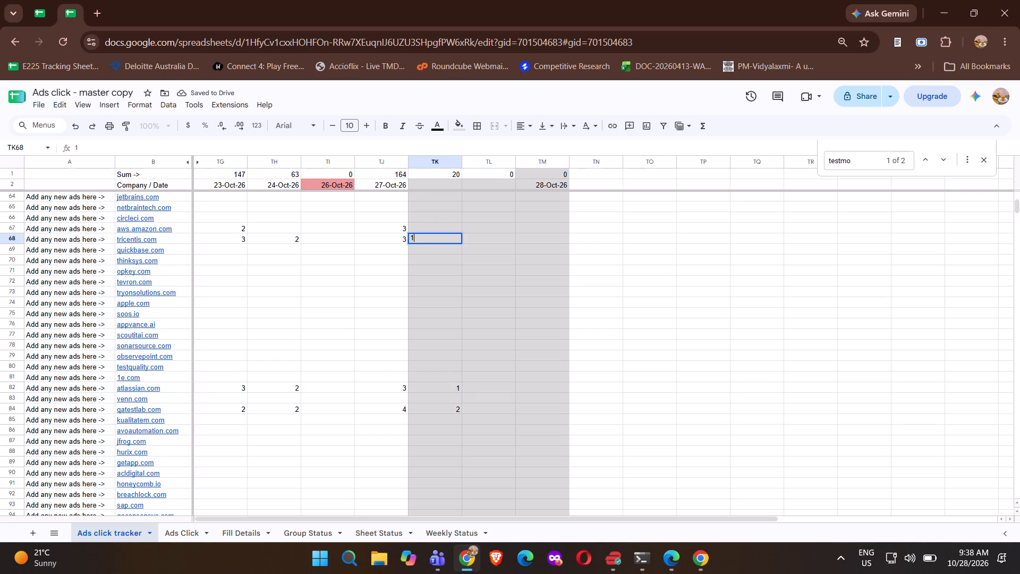
{"action": "key", "text": "Return"}
{"action": "scroll", "coordinate": [416, 239], "scroll_direction": "up", "scroll_amount": 3}
{"action": "scroll", "coordinate": [416, 239], "scroll_direction": "down", "scroll_amount": 1}
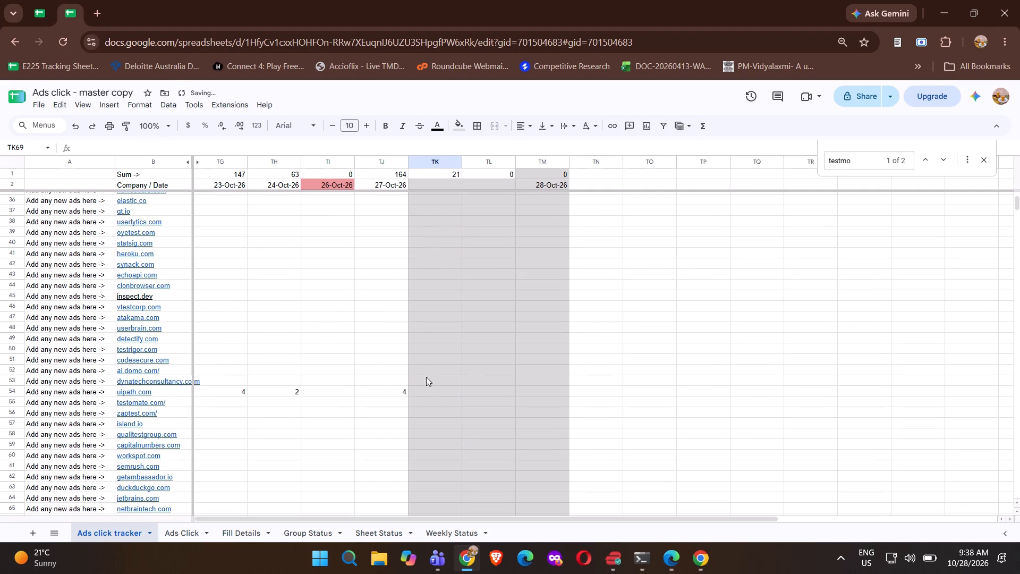
{"action": "left_click", "coordinate": [430, 393]}
{"action": "key", "text": "1"}
{"action": "key", "text": "Return"}
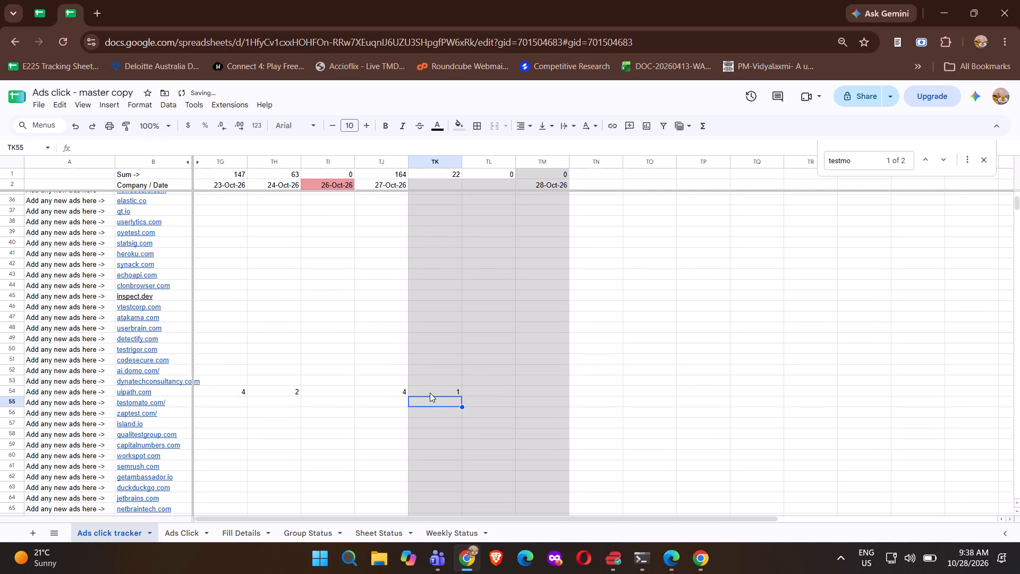
Enter 1 for testlio.com in column TK.
{"action": "scroll", "coordinate": [430, 393], "scroll_direction": "up", "scroll_amount": 2}
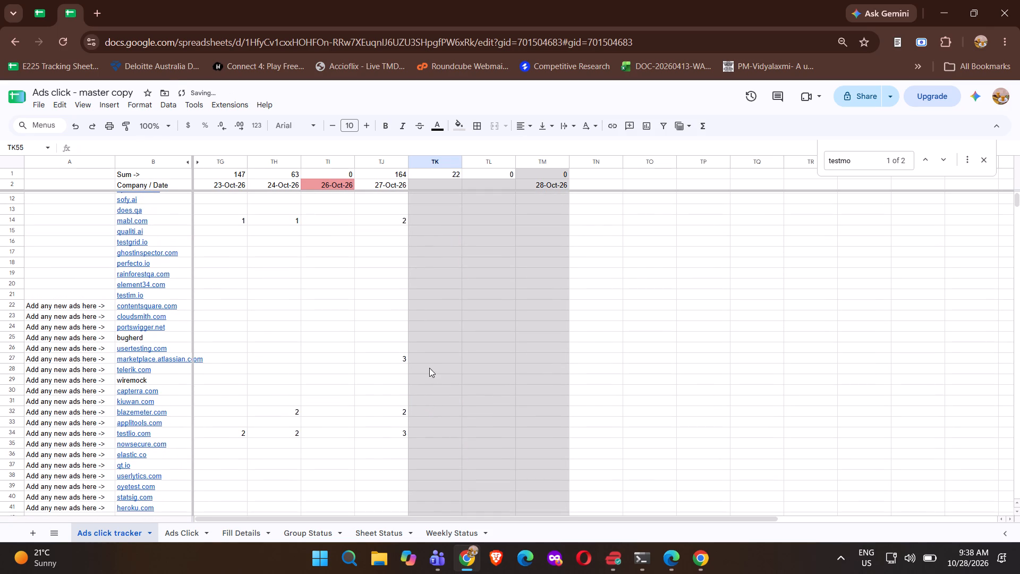
{"action": "left_click", "coordinate": [427, 437]}
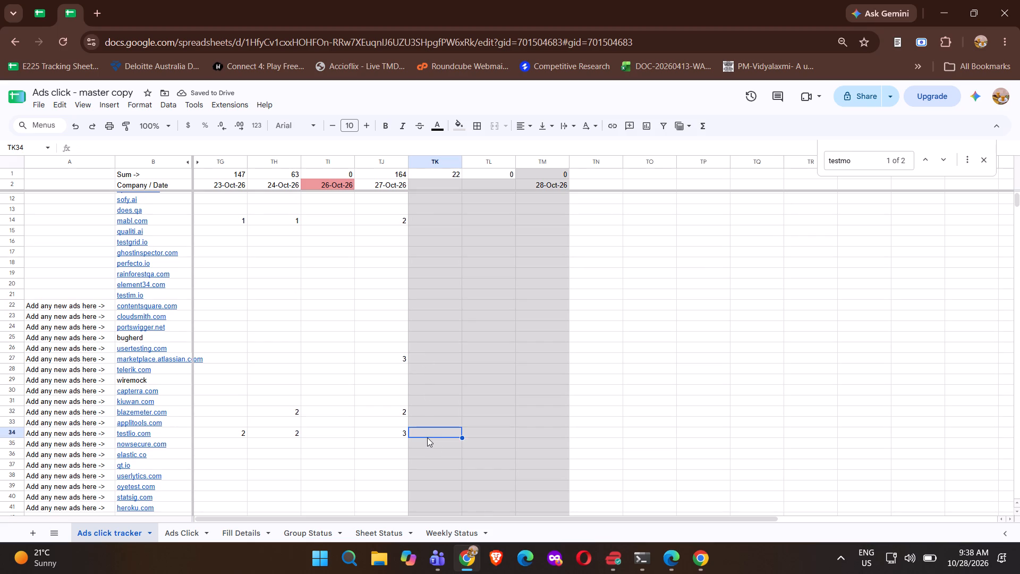
{"action": "left_click", "coordinate": [426, 436]}
{"action": "key", "text": "1"}
{"action": "key", "text": "Return"}
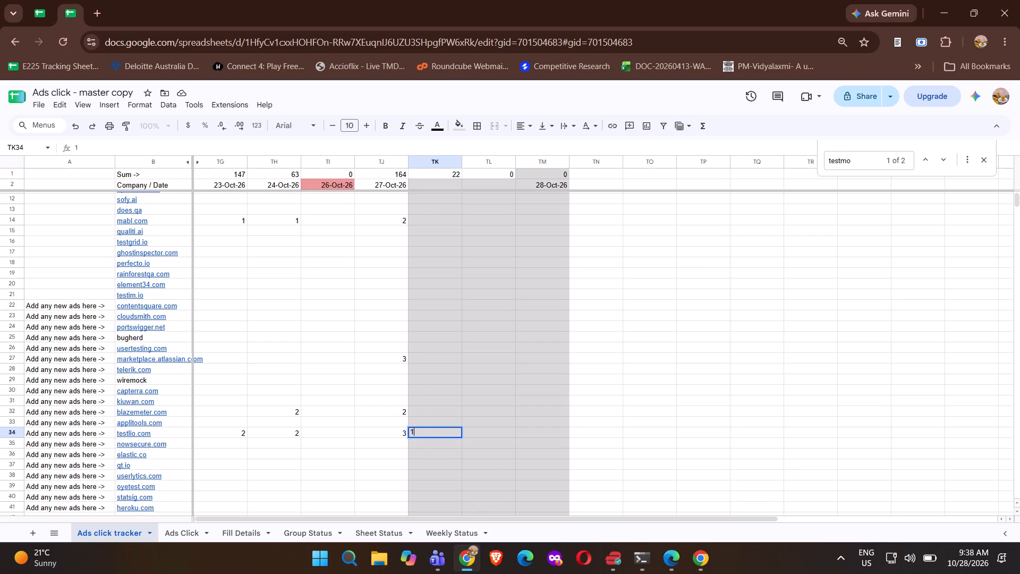
Enter 1 for testkube.io in column TK.
{"action": "scroll", "coordinate": [426, 436], "scroll_direction": "up", "scroll_amount": 5}
{"action": "scroll", "coordinate": [426, 436], "scroll_direction": "down", "scroll_amount": 14}
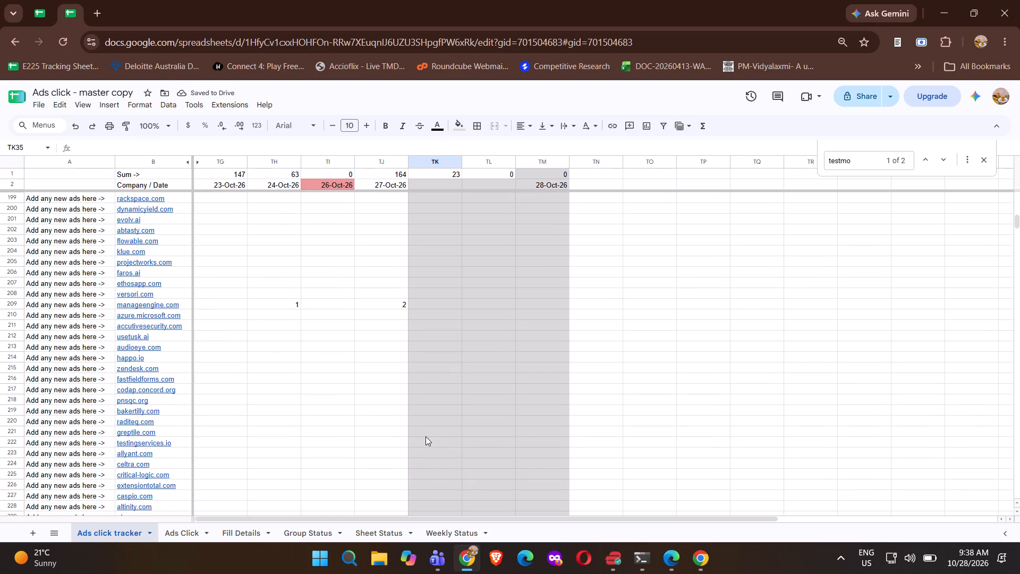
{"action": "scroll", "coordinate": [426, 436], "scroll_direction": "down", "scroll_amount": 3}
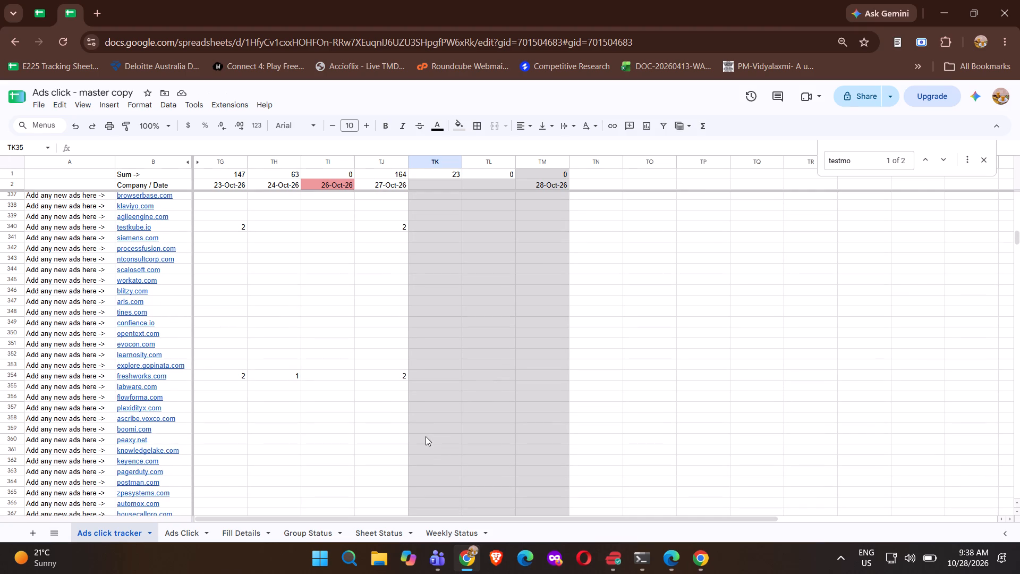
{"action": "left_click", "coordinate": [423, 230]}
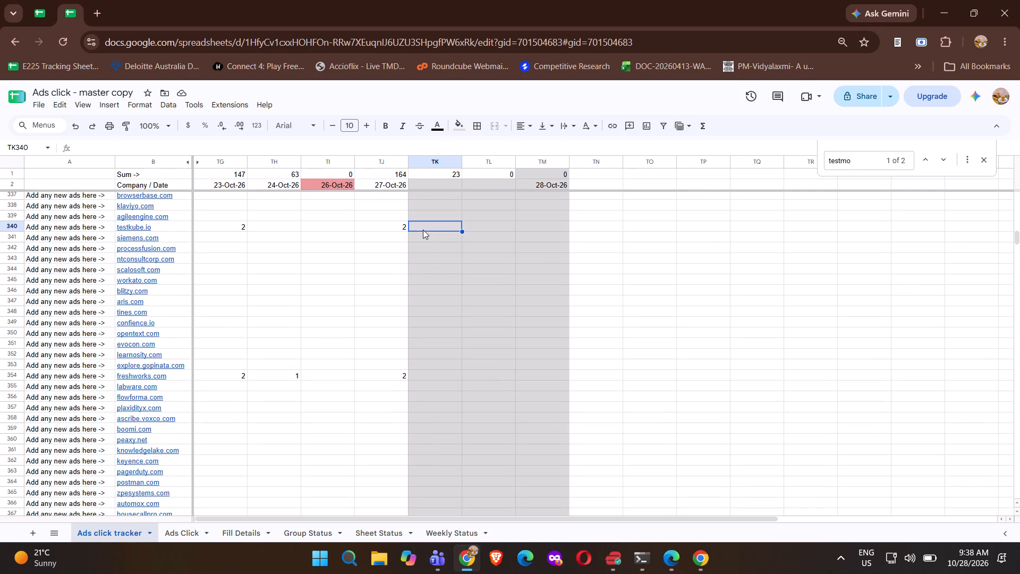
{"action": "key", "text": "1"}
{"action": "key", "text": "Return"}
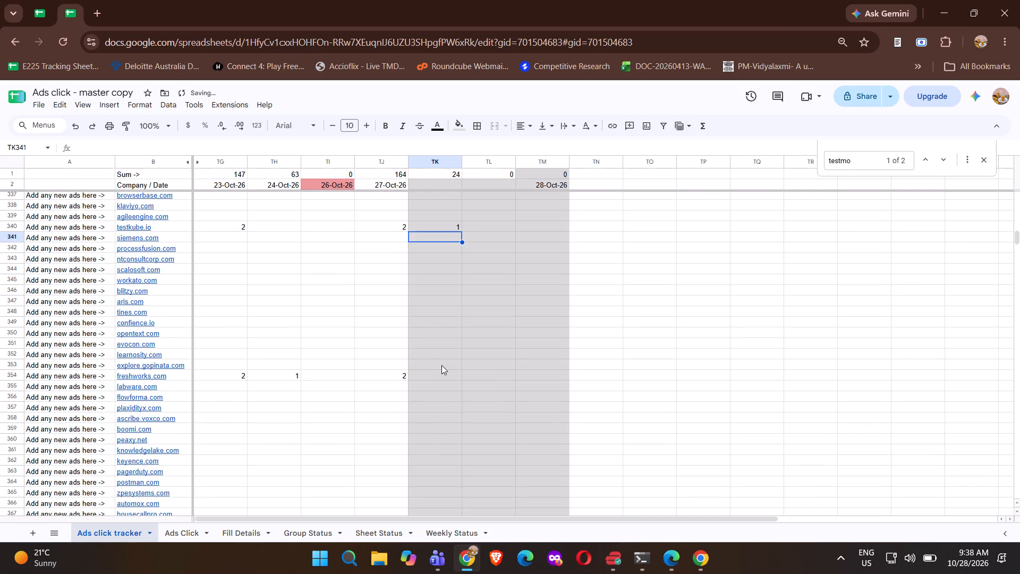
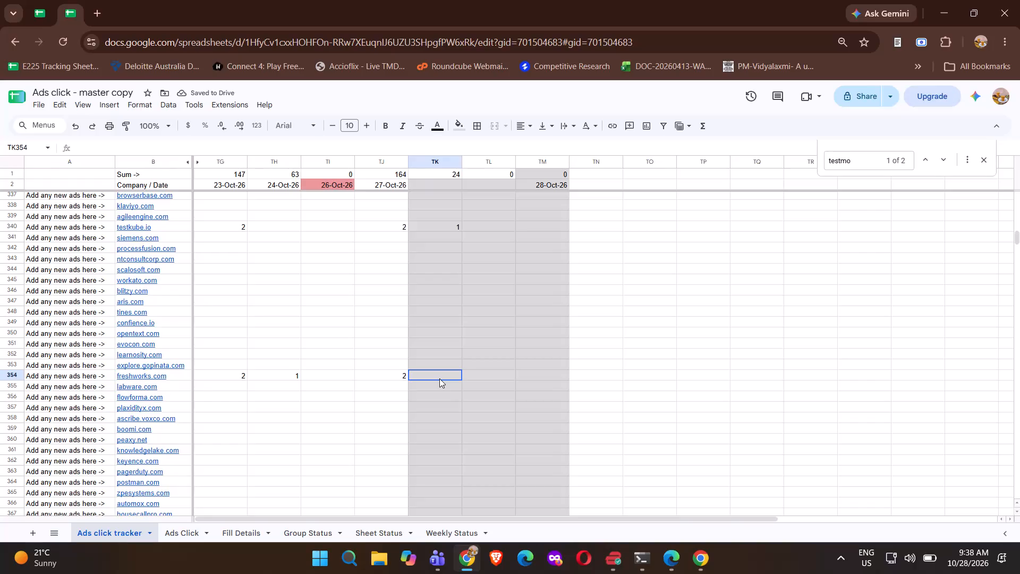
In column TK, enter 1 for freshworks.com and 1 for lrqa.com.
{"action": "key", "text": "1"}
{"action": "key", "text": "Return"}
{"action": "scroll", "coordinate": [439, 378], "scroll_direction": "down", "scroll_amount": 5}
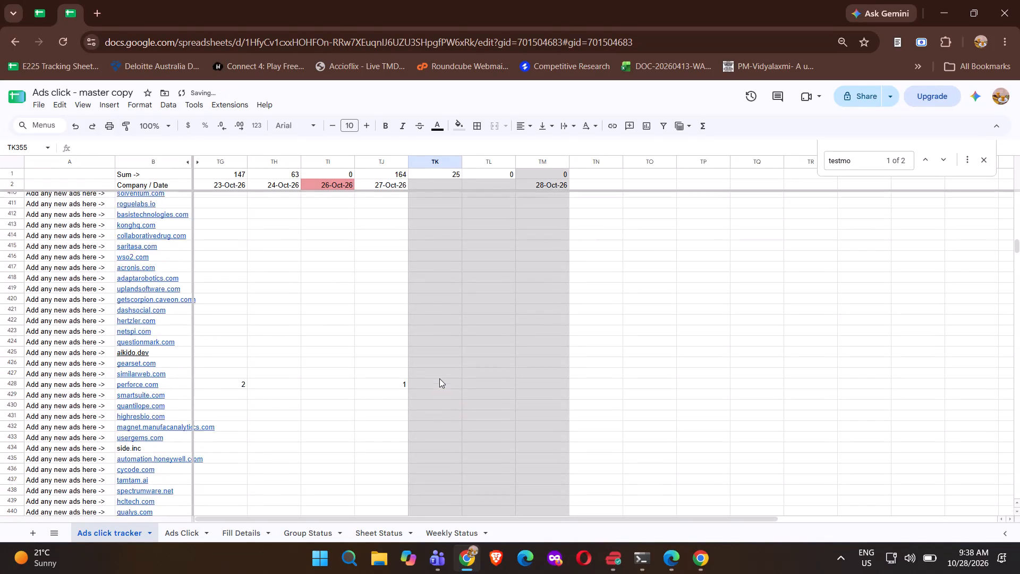
{"action": "scroll", "coordinate": [439, 378], "scroll_direction": "down", "scroll_amount": 4}
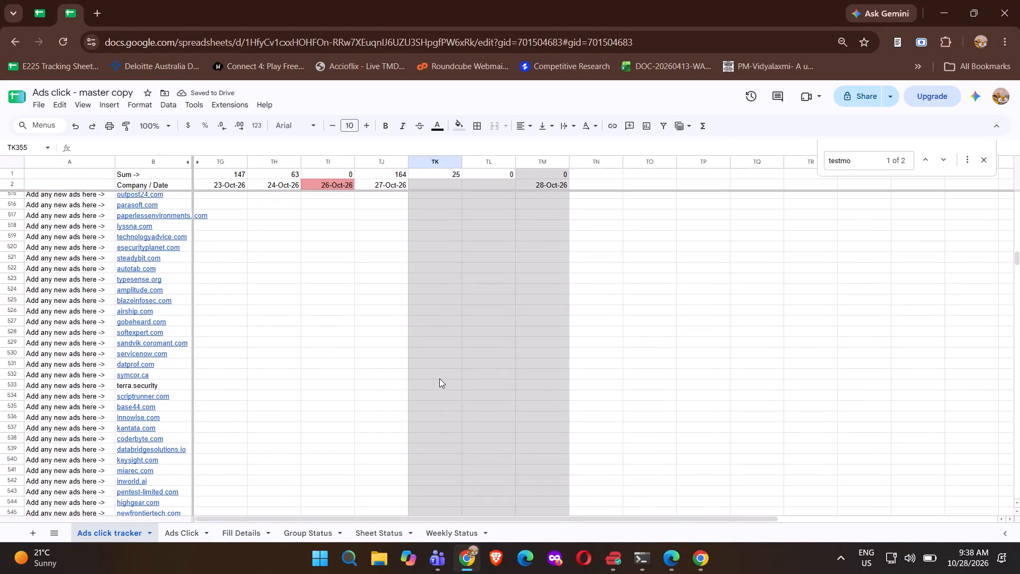
{"action": "scroll", "coordinate": [439, 378], "scroll_direction": "down", "scroll_amount": 1}
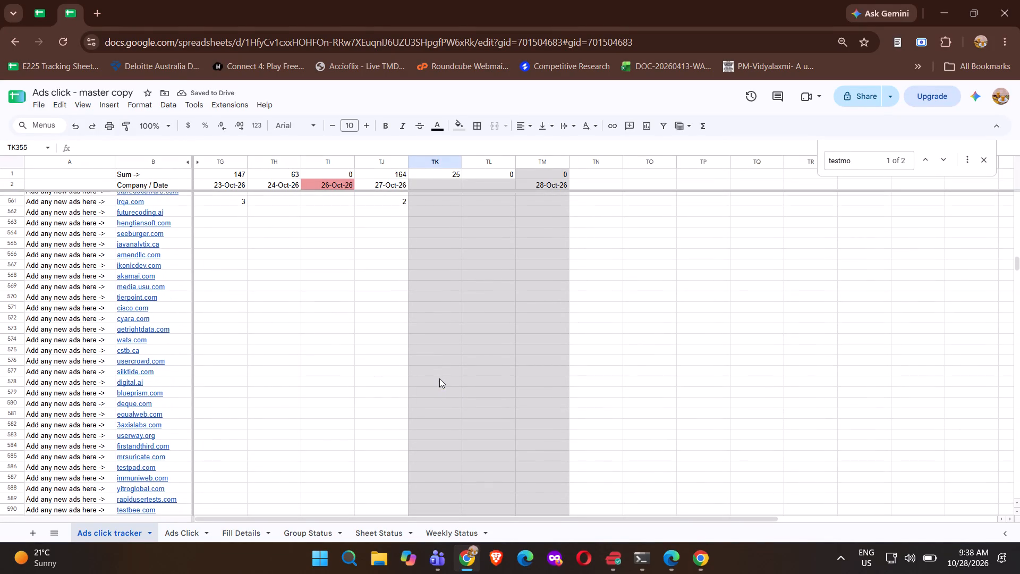
{"action": "left_click", "coordinate": [429, 367]}
{"action": "key", "text": "1"}
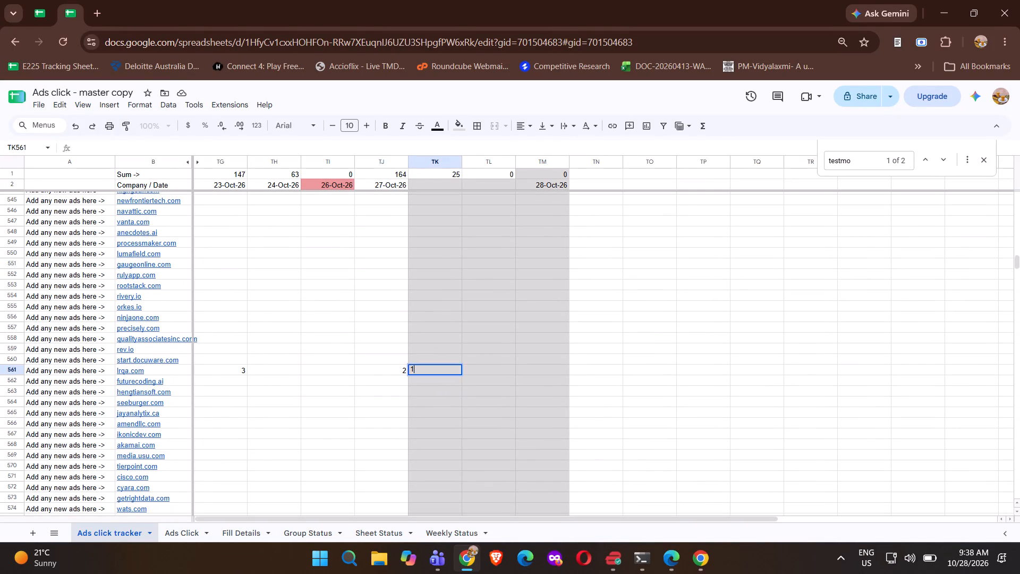
{"action": "key", "text": "Return"}
In column TK, enter 1 for newrelic.com and 1 for kyndryl.com.
{"action": "scroll", "coordinate": [429, 367], "scroll_direction": "down", "scroll_amount": 4}
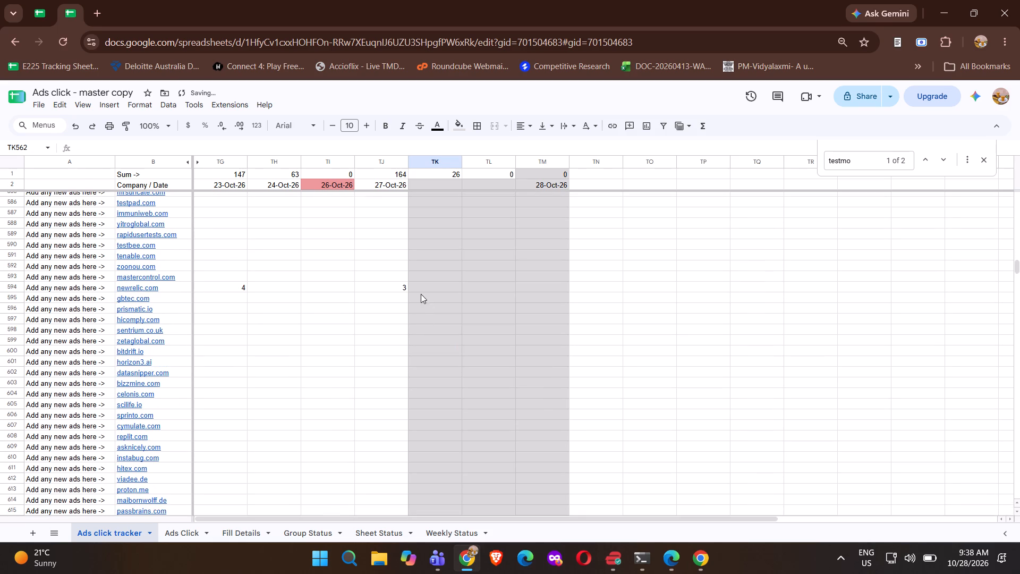
{"action": "left_click", "coordinate": [417, 284]}
{"action": "key", "text": "1"}
{"action": "key", "text": "Return"}
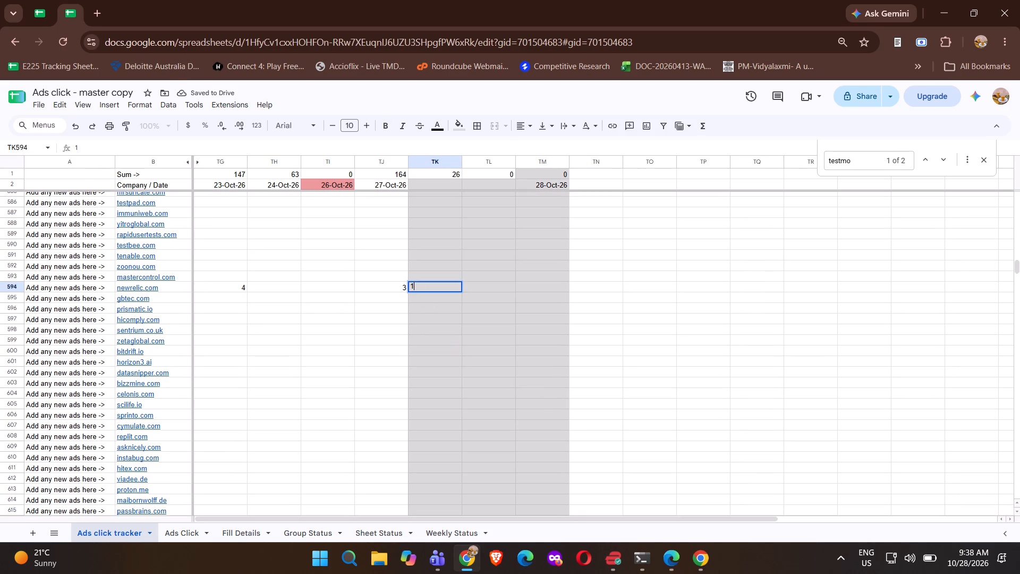
{"action": "scroll", "coordinate": [417, 284], "scroll_direction": "down", "scroll_amount": 5}
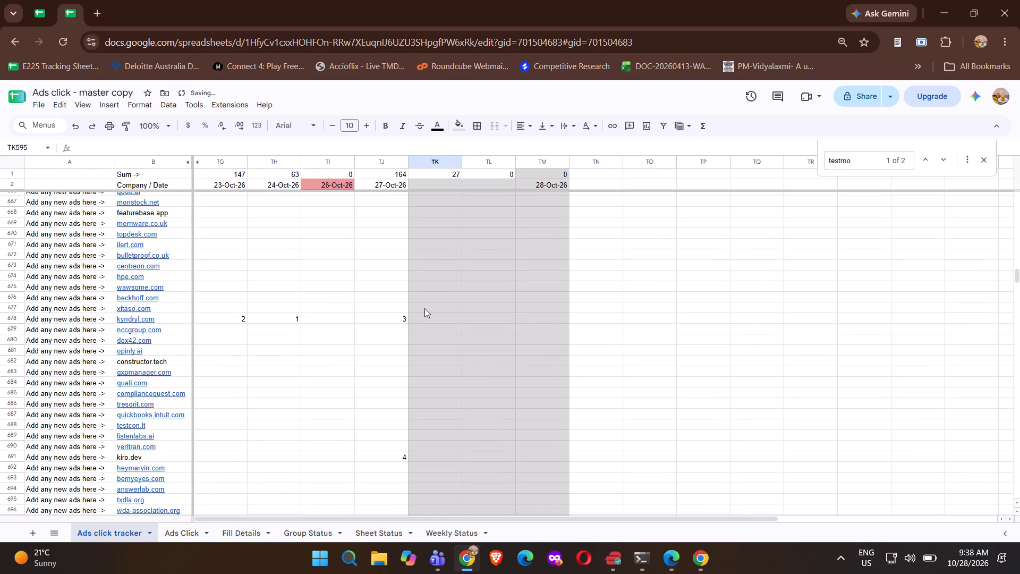
{"action": "left_click", "coordinate": [426, 317]}
{"action": "key", "text": "1"}
{"action": "key", "text": "Return"}
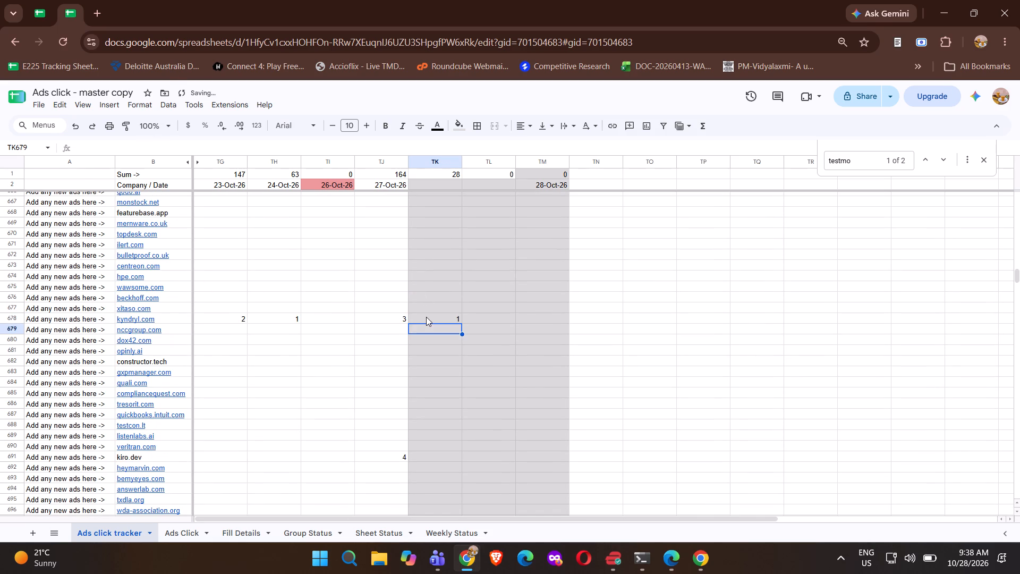
In column TK, enter 1 for kiro.dev and 1 for jamasoftware.com.
{"action": "left_click", "coordinate": [424, 458]}
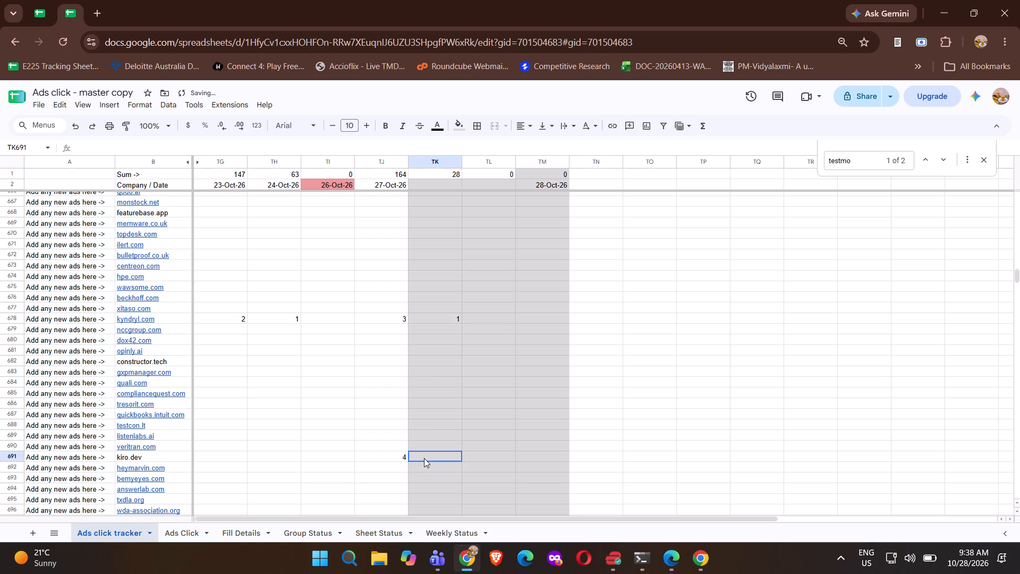
{"action": "key", "text": "1"}
{"action": "key", "text": "Return"}
{"action": "scroll", "coordinate": [424, 458], "scroll_direction": "down", "scroll_amount": 6}
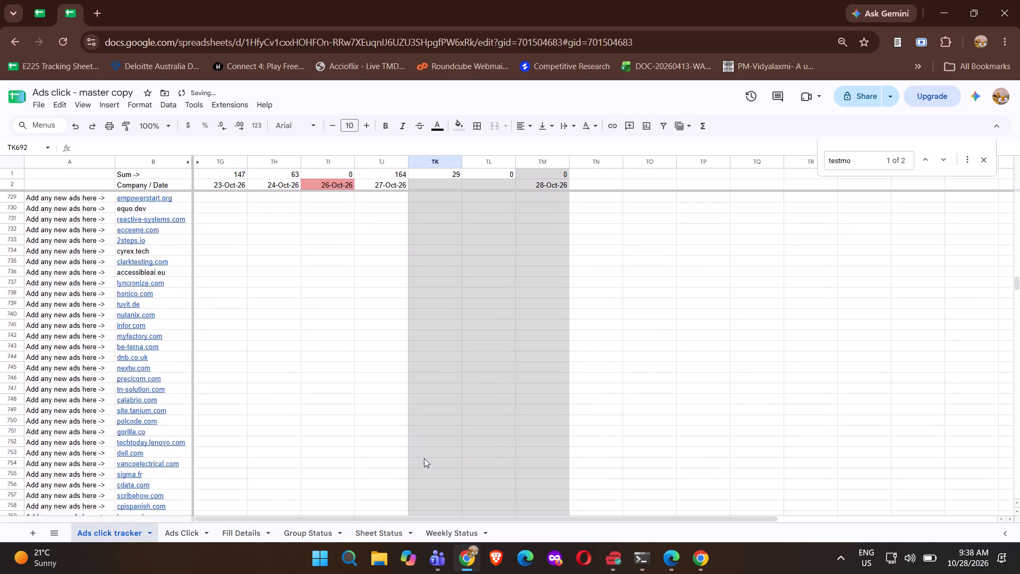
{"action": "scroll", "coordinate": [424, 458], "scroll_direction": "down", "scroll_amount": 17}
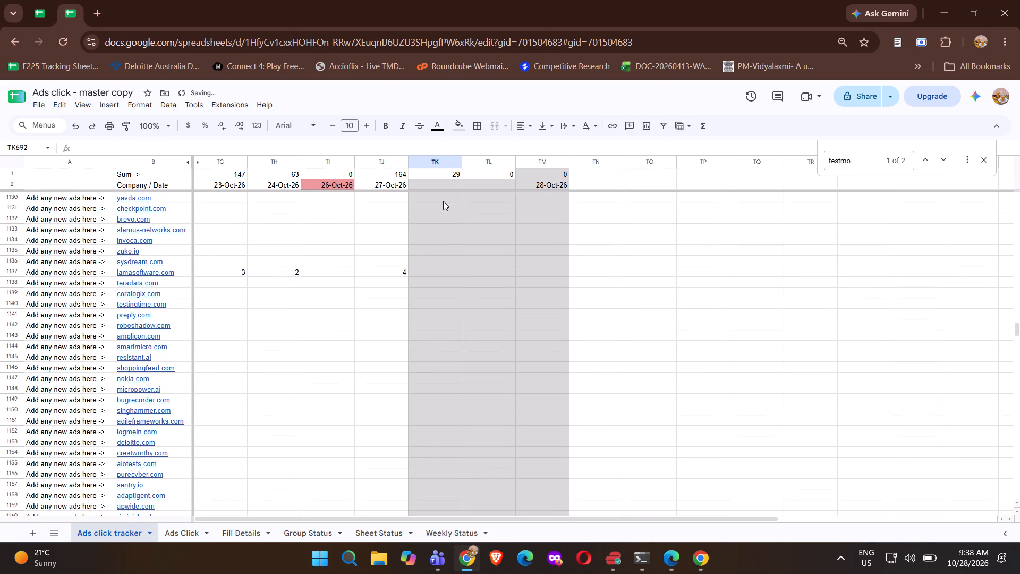
{"action": "left_click", "coordinate": [434, 272]}
{"action": "key", "text": "1"}
{"action": "key", "text": "Return"}
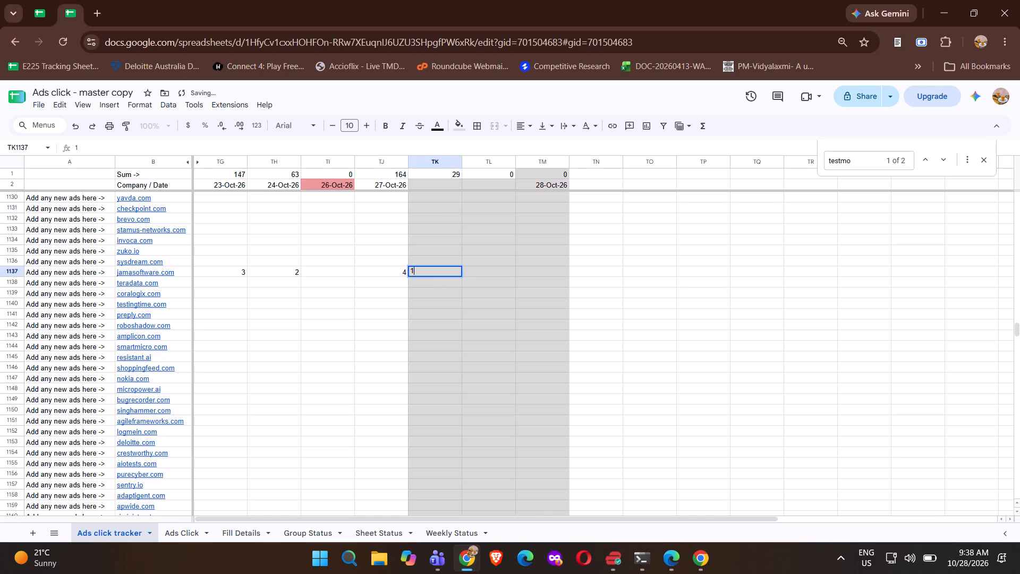
Enter 1 for chatgpt.com in column TK.
{"action": "scroll", "coordinate": [434, 272], "scroll_direction": "down", "scroll_amount": 8}
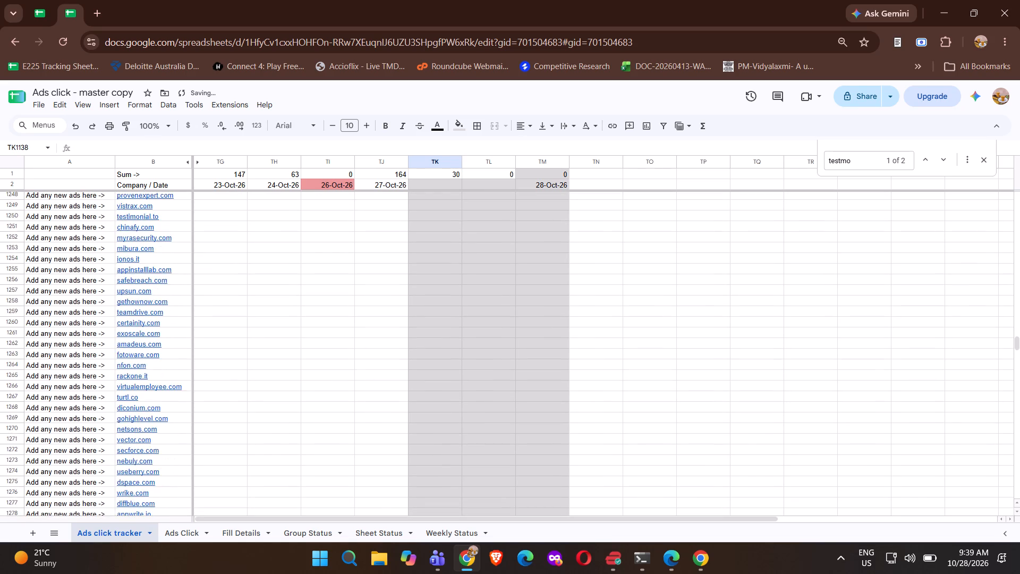
{"action": "scroll", "coordinate": [434, 272], "scroll_direction": "down", "scroll_amount": 4}
{"action": "scroll", "coordinate": [434, 272], "scroll_direction": "up", "scroll_amount": 1}
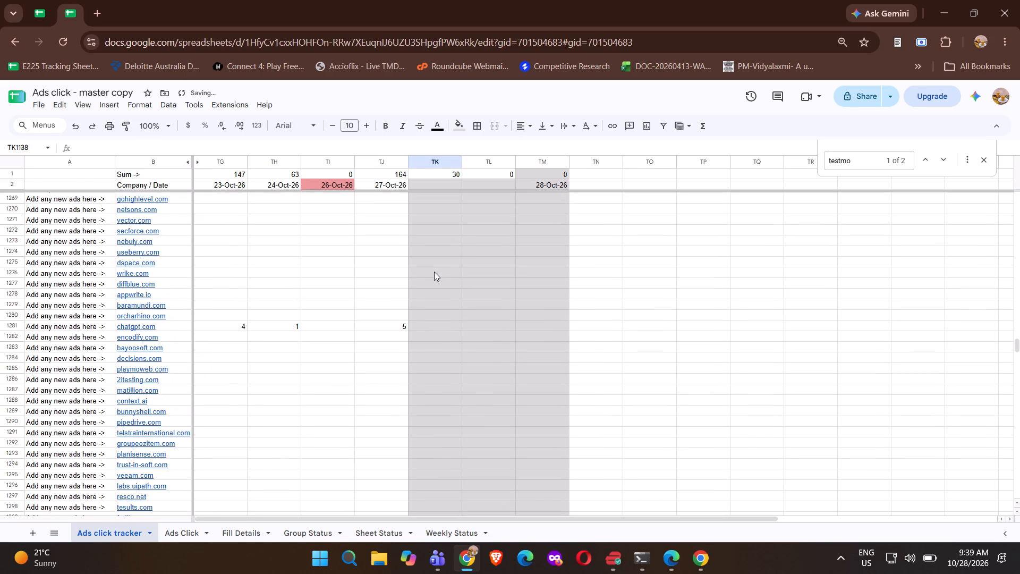
{"action": "left_click", "coordinate": [416, 435]}
{"action": "key", "text": "1"}
{"action": "key", "text": "Return"}
Enter 1 for parallel.ai in column TK.
{"action": "scroll", "coordinate": [416, 435], "scroll_direction": "down", "scroll_amount": 3}
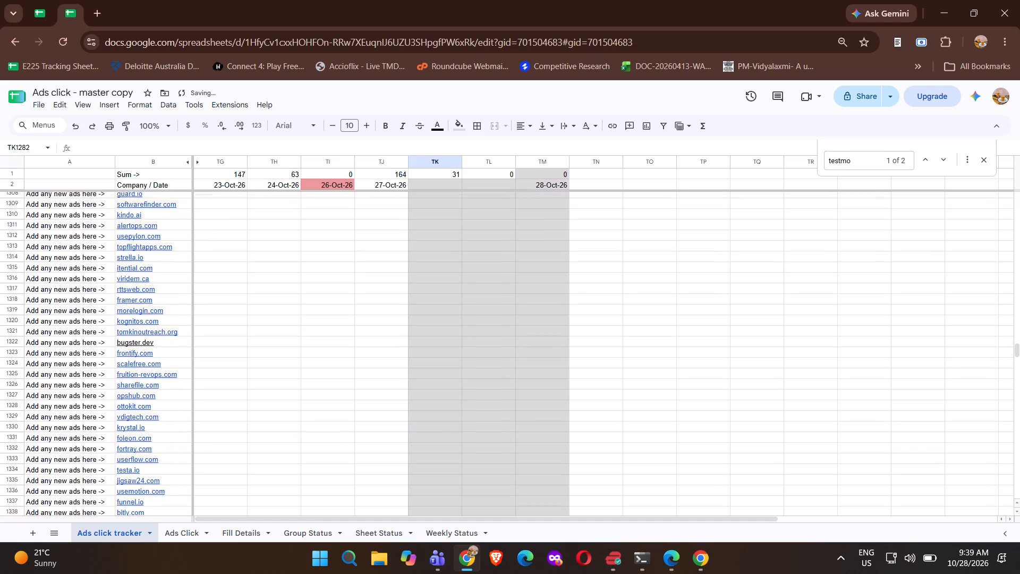
{"action": "scroll", "coordinate": [416, 435], "scroll_direction": "down", "scroll_amount": 11}
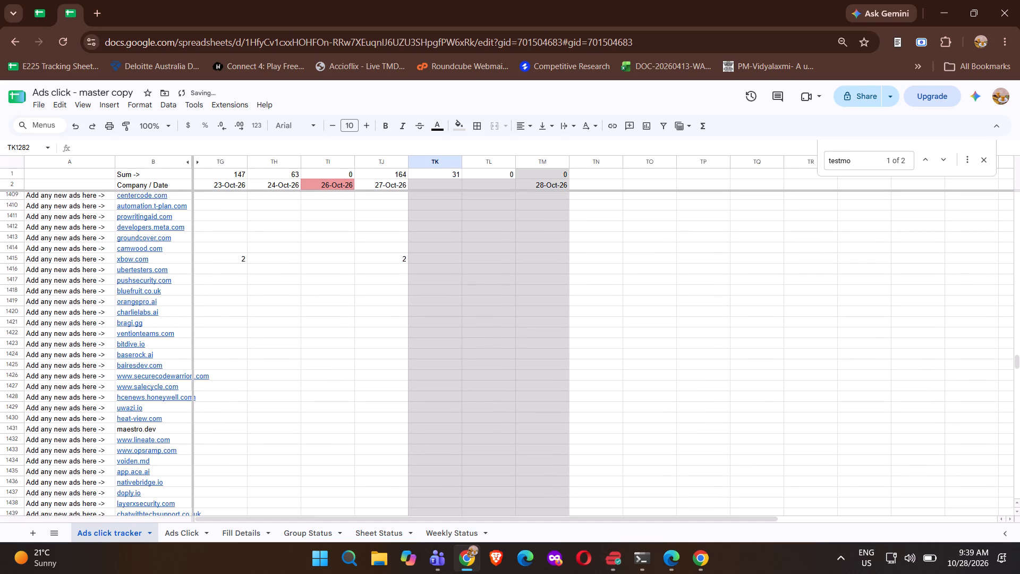
{"action": "scroll", "coordinate": [416, 435], "scroll_direction": "down", "scroll_amount": 8}
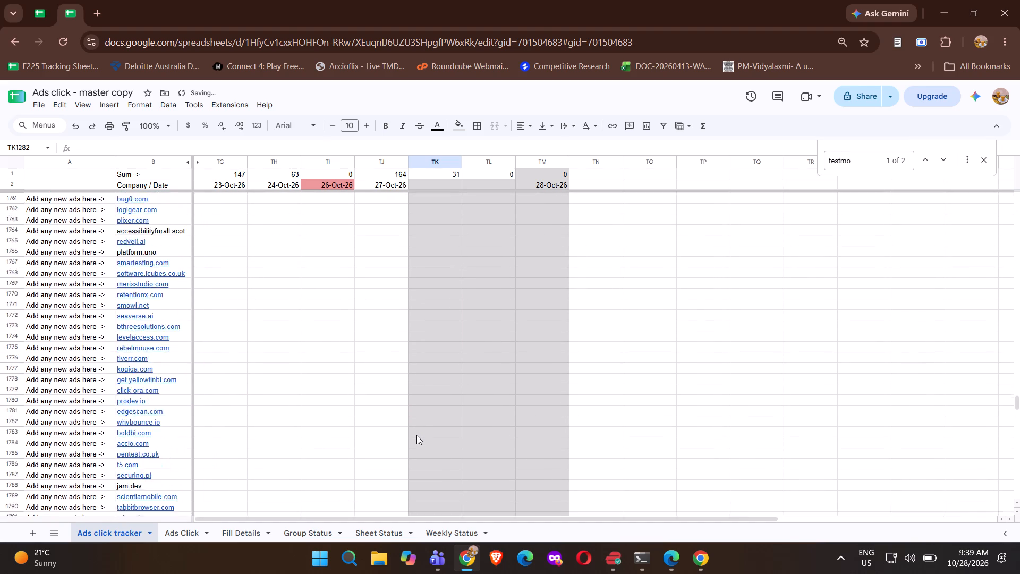
{"action": "scroll", "coordinate": [416, 435], "scroll_direction": "down", "scroll_amount": 8}
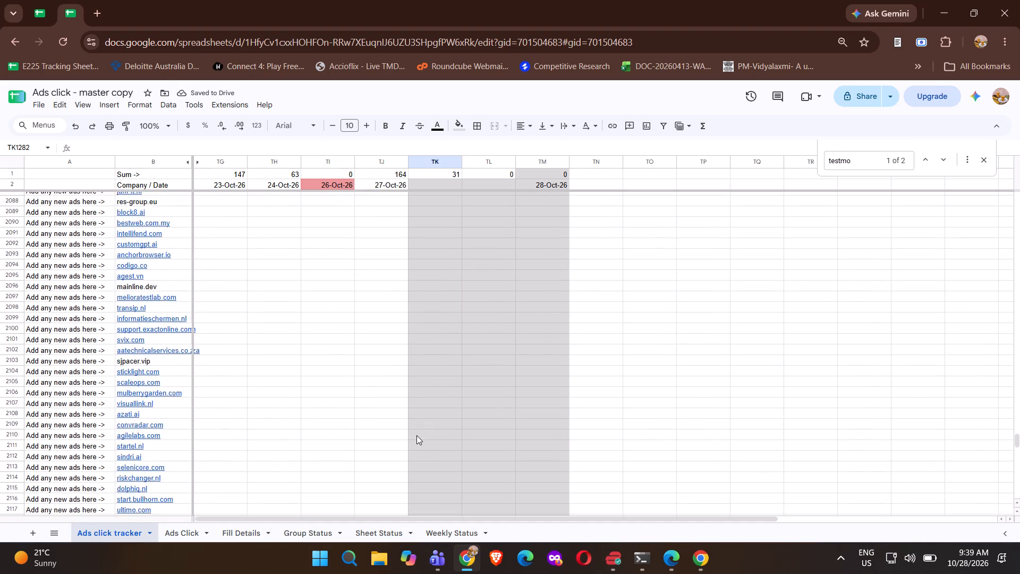
{"action": "scroll", "coordinate": [416, 435], "scroll_direction": "down", "scroll_amount": 2}
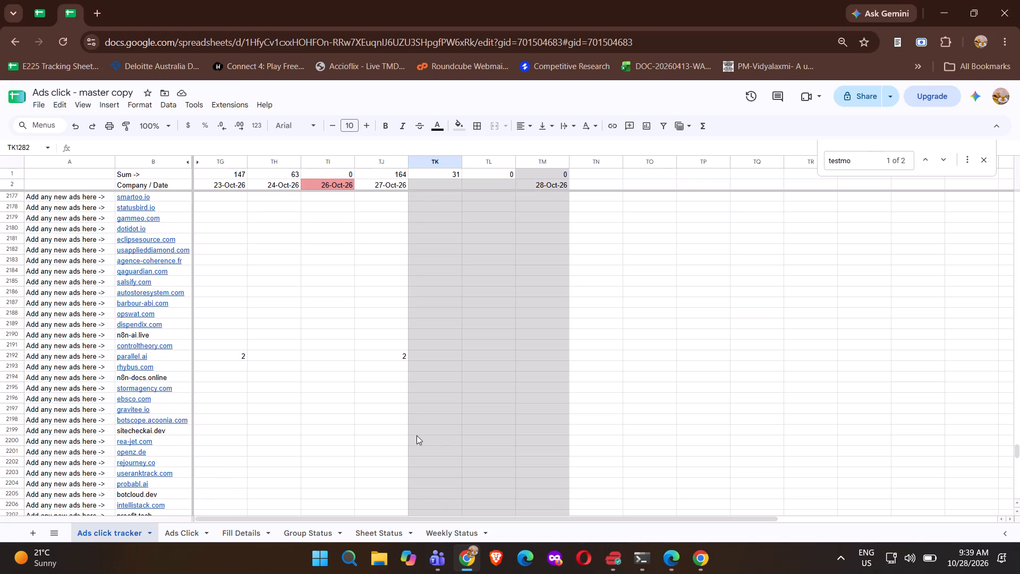
{"action": "left_click", "coordinate": [423, 364]}
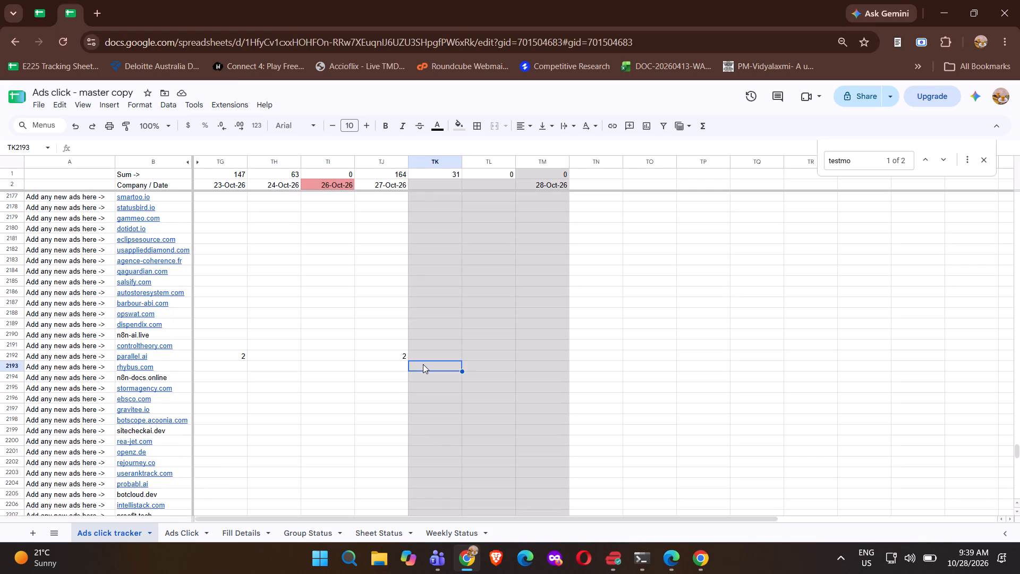
{"action": "key", "text": "Up"}
{"action": "key", "text": "1"}
{"action": "key", "text": "Return"}
Enter 1 for kaizo.com in column TK.
{"action": "scroll", "coordinate": [423, 364], "scroll_direction": "down", "scroll_amount": 10}
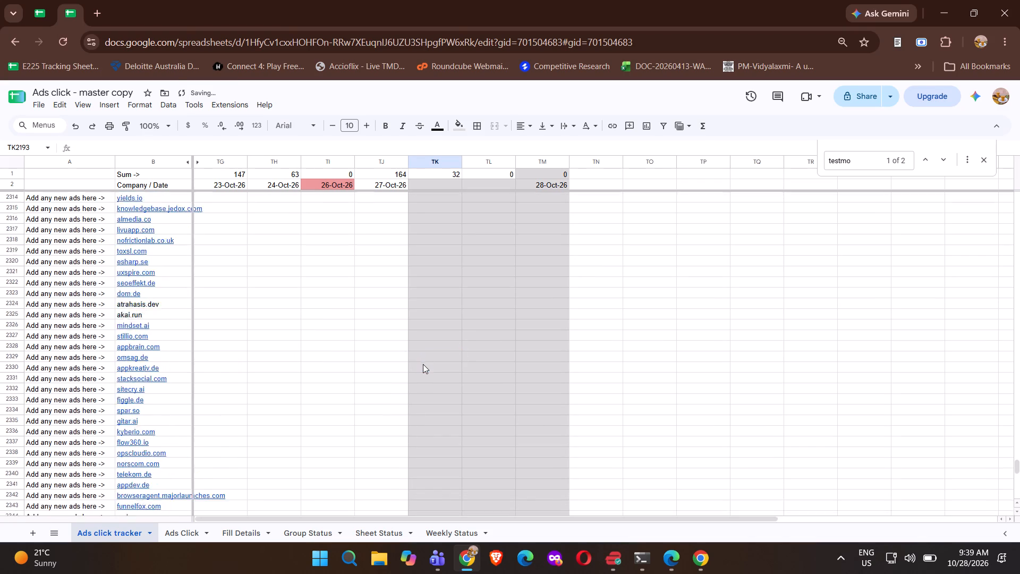
{"action": "scroll", "coordinate": [423, 364], "scroll_direction": "down", "scroll_amount": 5}
{"action": "scroll", "coordinate": [439, 445], "scroll_direction": "up", "scroll_amount": 1}
{"action": "left_click", "coordinate": [425, 260]}
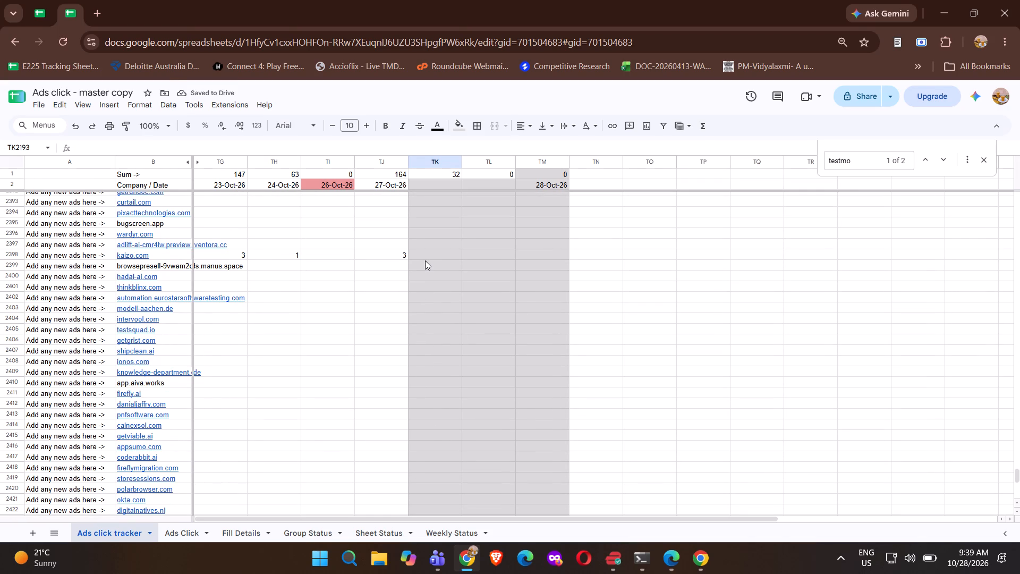
{"action": "key", "text": "1"}
{"action": "key", "text": "Return"}
In column TK, enter 1 for qameta.io and 1 for nueworx.com near the end of the company list.
{"action": "scroll", "coordinate": [425, 260], "scroll_direction": "down", "scroll_amount": 4}
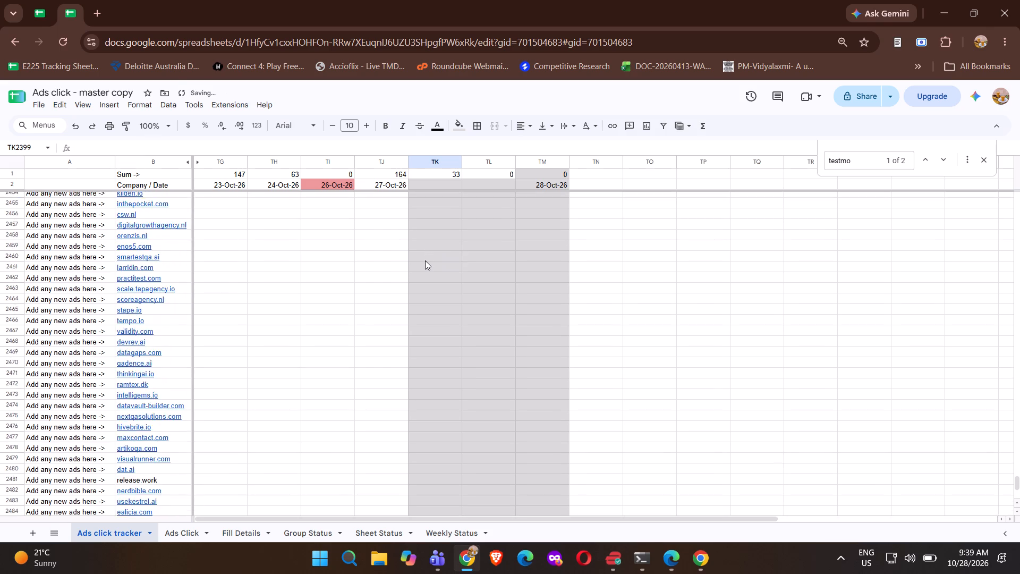
{"action": "scroll", "coordinate": [425, 260], "scroll_direction": "down", "scroll_amount": 6}
{"action": "left_click", "coordinate": [425, 260]}
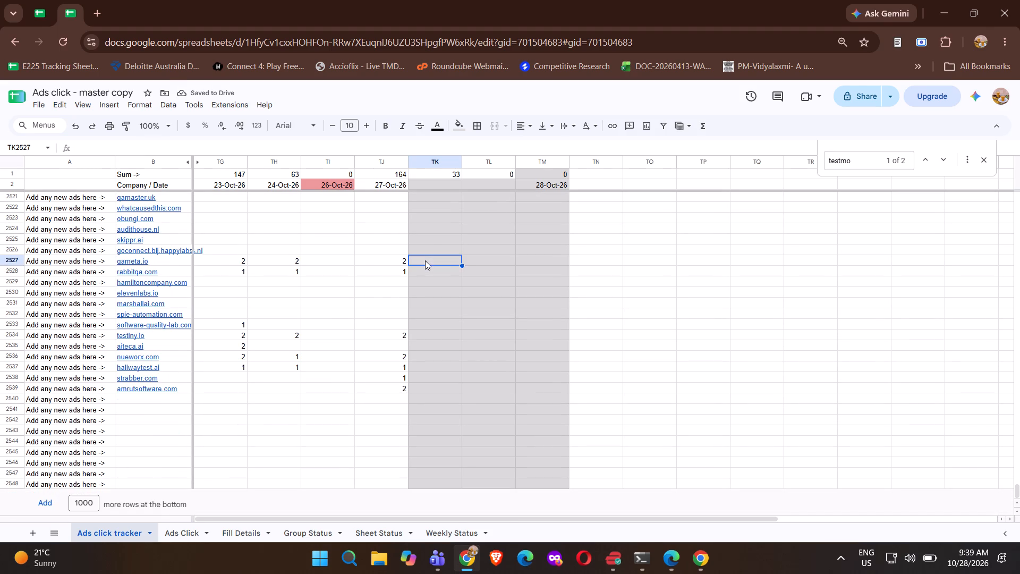
{"action": "key", "text": "1"}
{"action": "key", "text": "Return"}
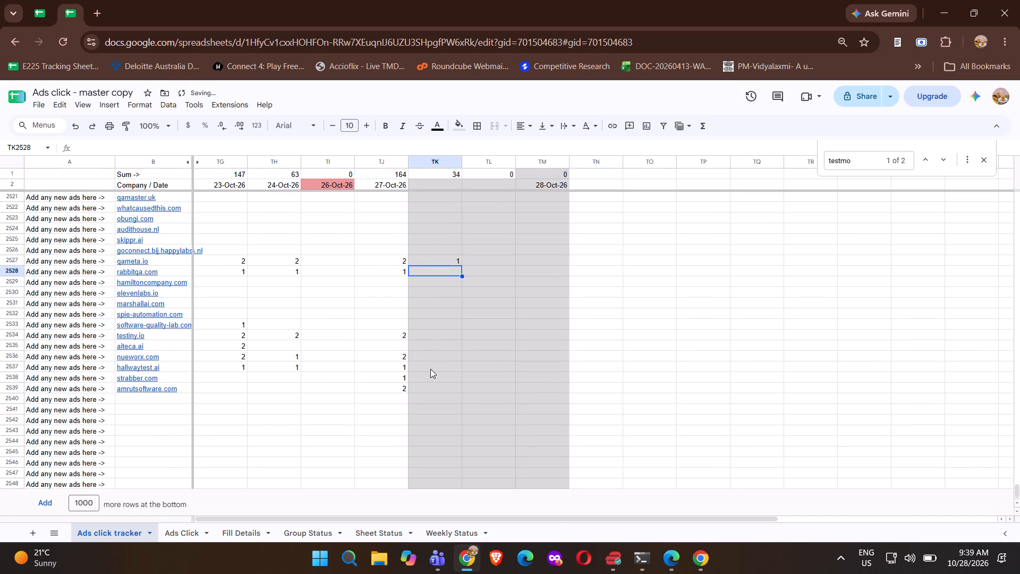
{"action": "left_click", "coordinate": [428, 358]}
{"action": "key", "text": "1"}
{"action": "key", "text": "Return"}
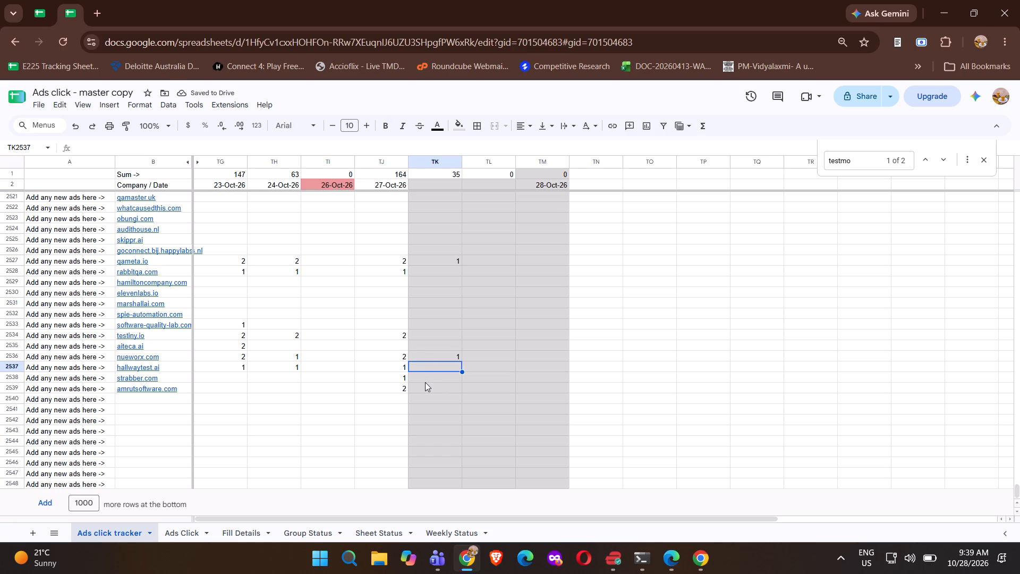
In column TK, clear the saucelabs.com count and set the datadoghq.com count to 1.
{"action": "left_click", "coordinate": [421, 187]}
{"action": "key", "text": "Down"}
{"action": "key", "text": "Down"}
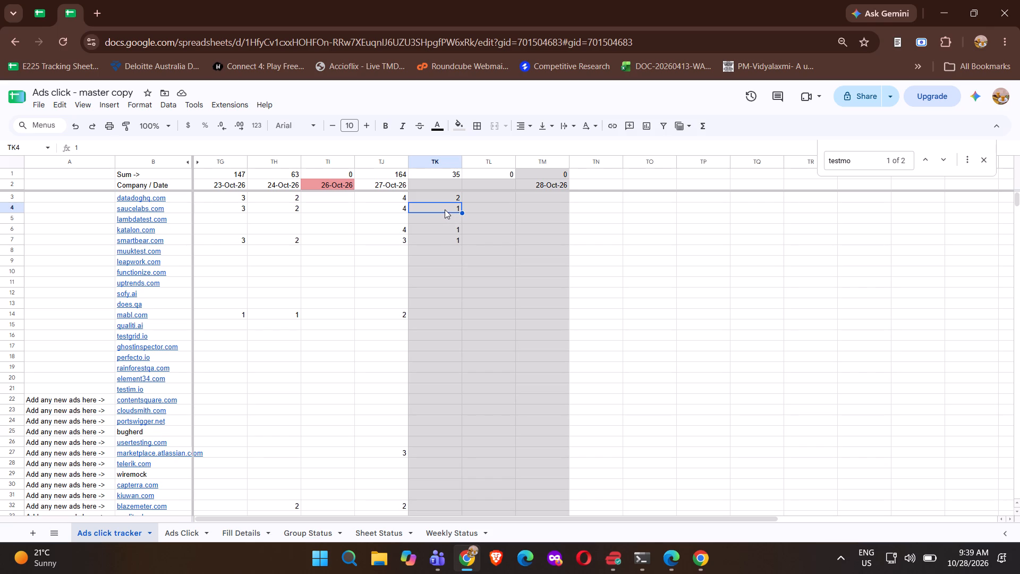
{"action": "left_click", "coordinate": [444, 209]}
{"action": "key", "text": "BackSpace"}
{"action": "key", "text": "Up"}
{"action": "key", "text": "1"}
{"action": "key", "text": "Return"}
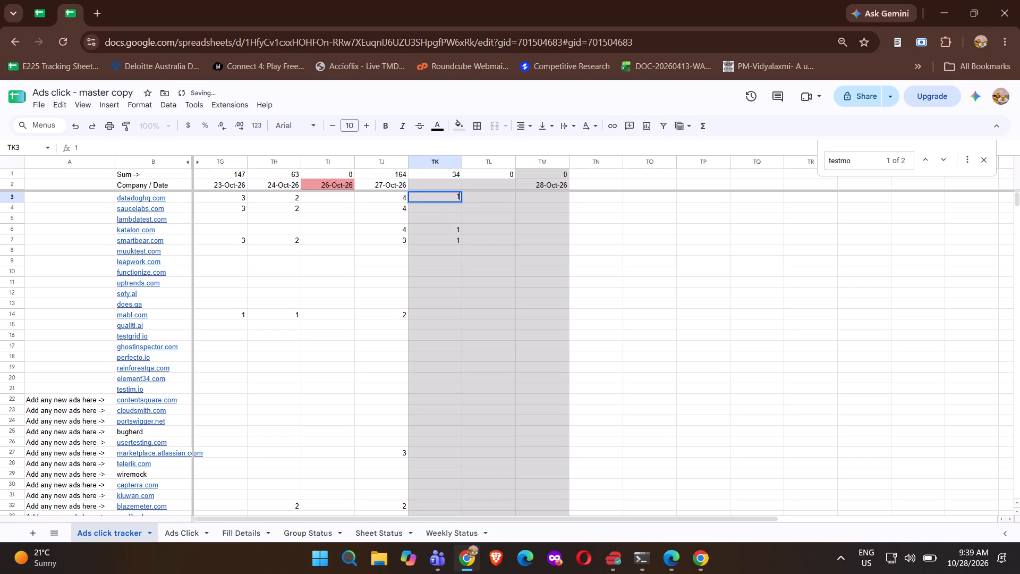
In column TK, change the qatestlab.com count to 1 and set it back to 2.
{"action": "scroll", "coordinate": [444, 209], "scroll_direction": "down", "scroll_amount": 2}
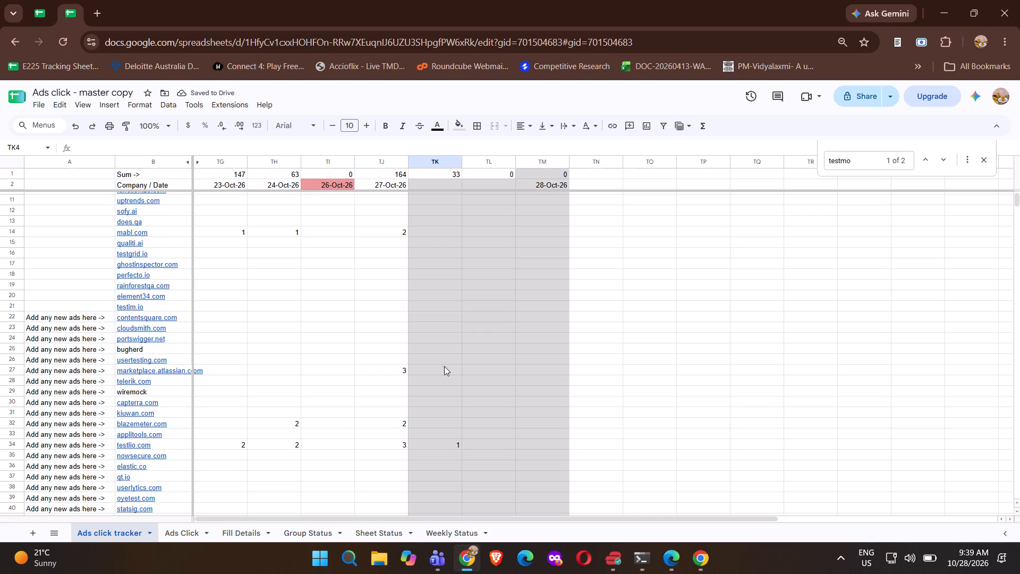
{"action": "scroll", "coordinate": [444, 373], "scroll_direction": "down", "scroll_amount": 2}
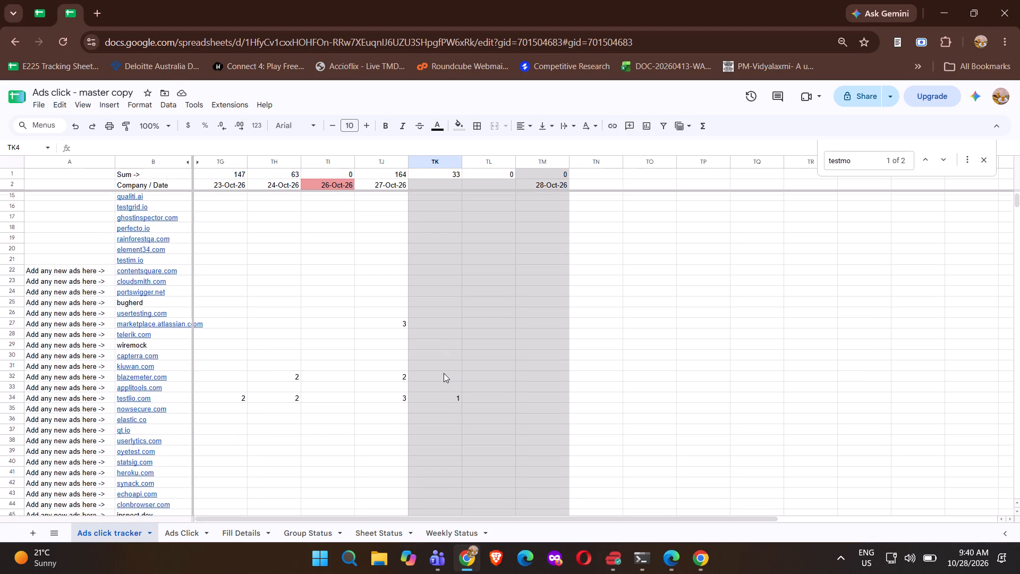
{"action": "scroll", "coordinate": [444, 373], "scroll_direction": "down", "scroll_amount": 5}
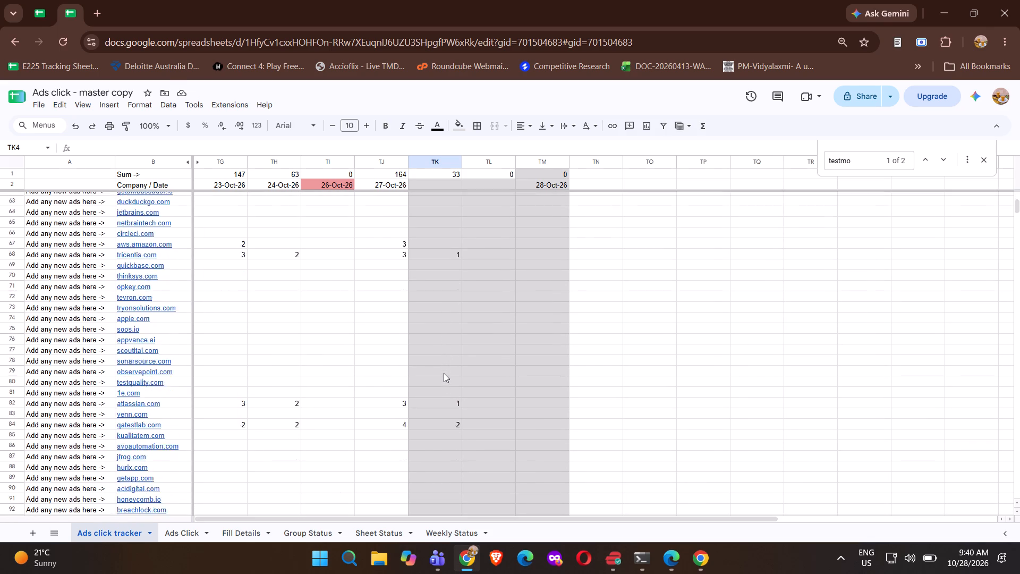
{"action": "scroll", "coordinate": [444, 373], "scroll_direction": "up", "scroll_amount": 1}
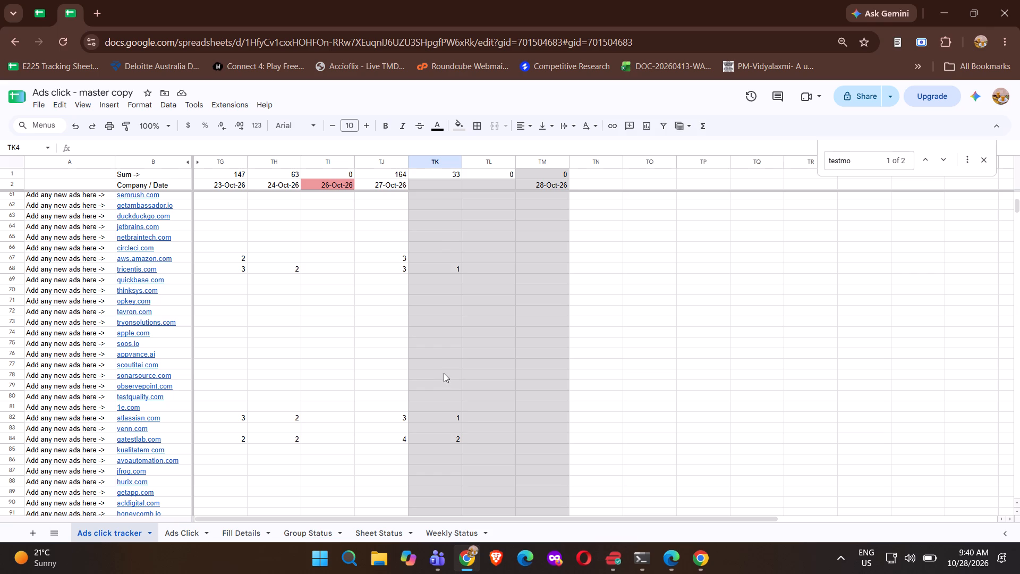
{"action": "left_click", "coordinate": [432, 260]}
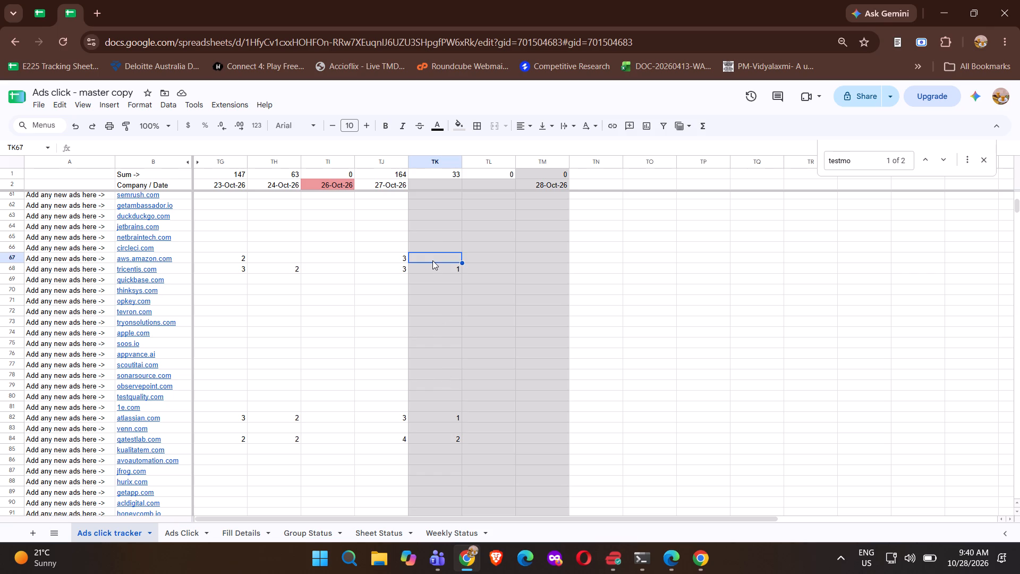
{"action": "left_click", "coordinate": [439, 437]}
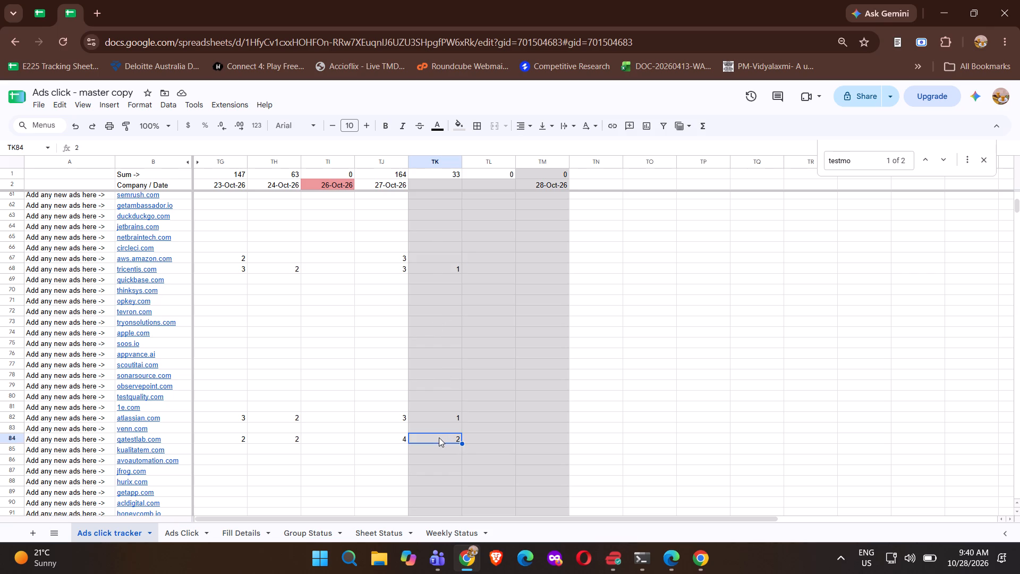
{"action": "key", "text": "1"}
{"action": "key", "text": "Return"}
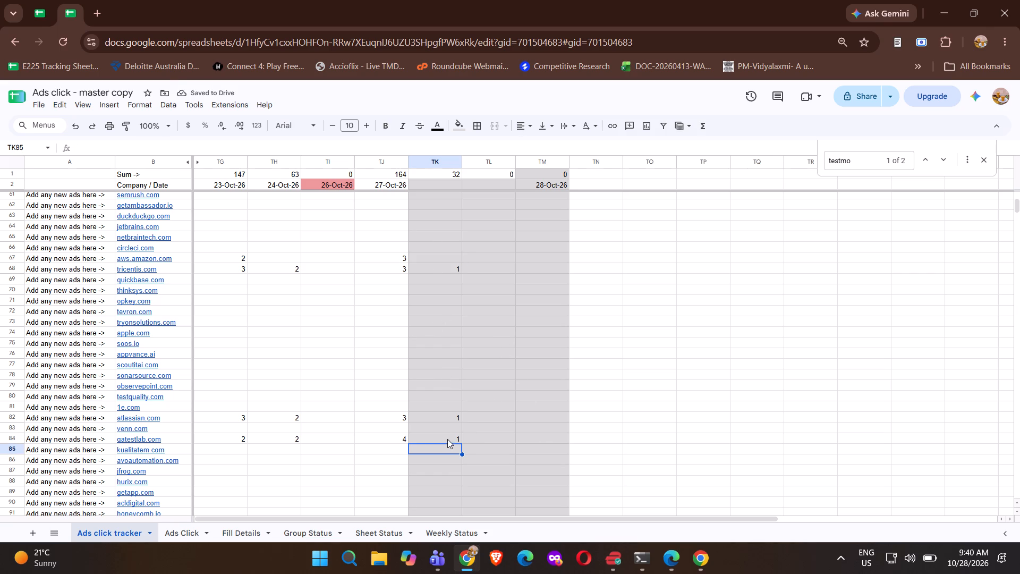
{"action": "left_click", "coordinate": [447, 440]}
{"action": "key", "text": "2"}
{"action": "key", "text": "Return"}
Enter 1 for aws.amazon.com in column TK.
{"action": "left_click", "coordinate": [440, 258]}
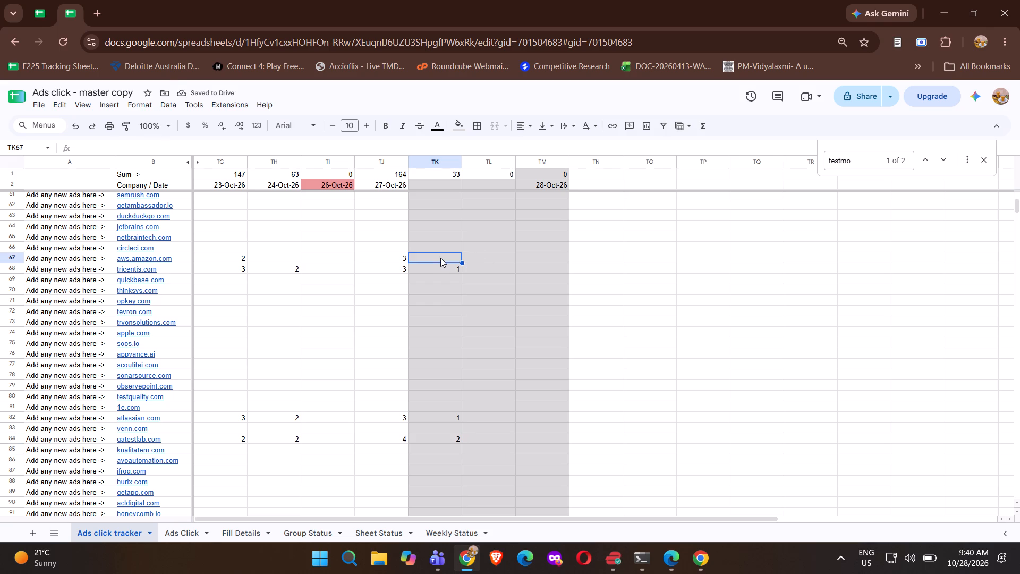
{"action": "key", "text": "1"}
{"action": "key", "text": "Return"}
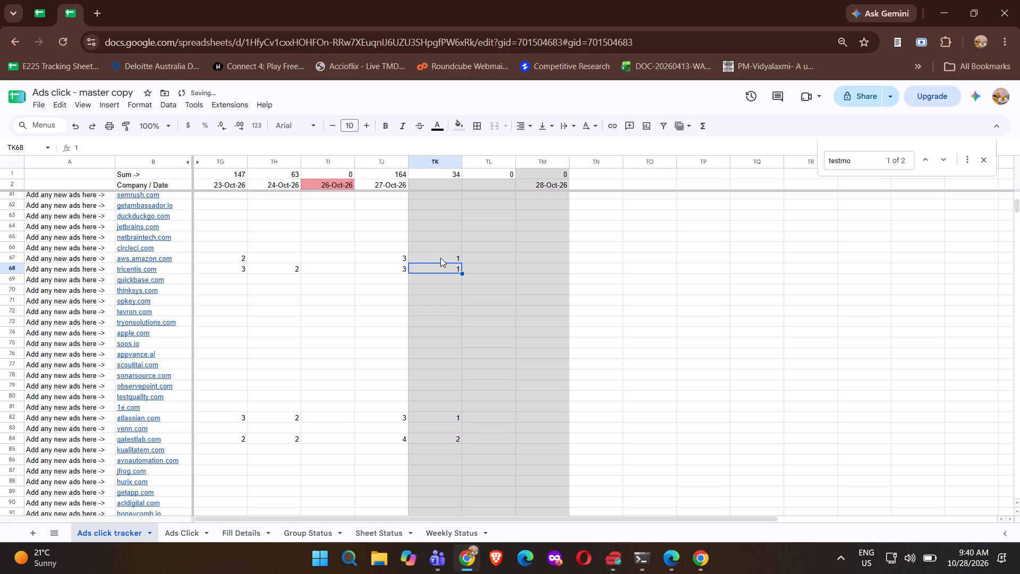
In cell TL3, enter the formula =IF(TK3=0,TJ3,SUM(TJ3:TK3)) to combine the datadoghq.com counts.
{"action": "left_click", "coordinate": [484, 184]}
{"action": "key", "text": "Down"}
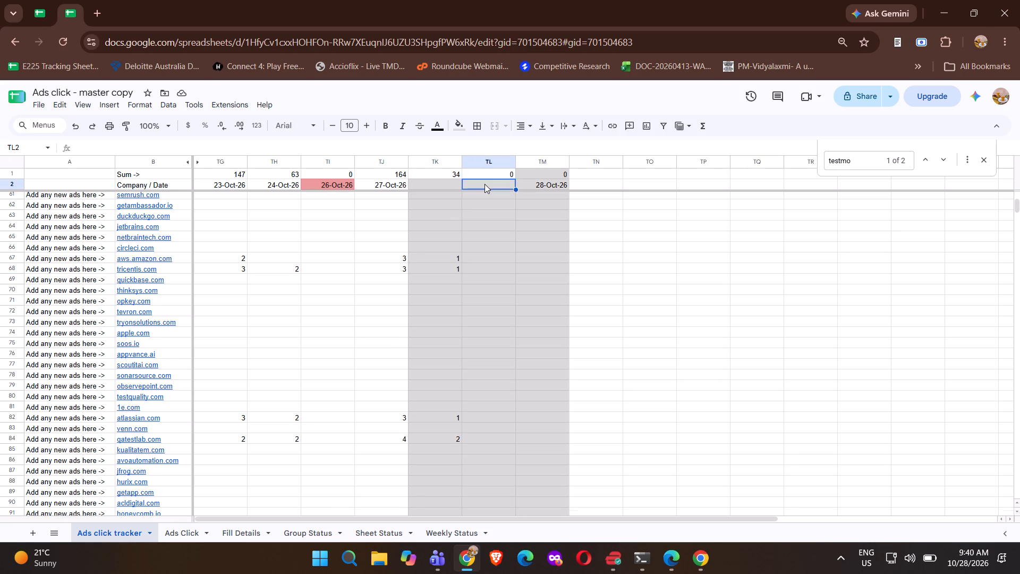
{"action": "key", "text": "equal"}
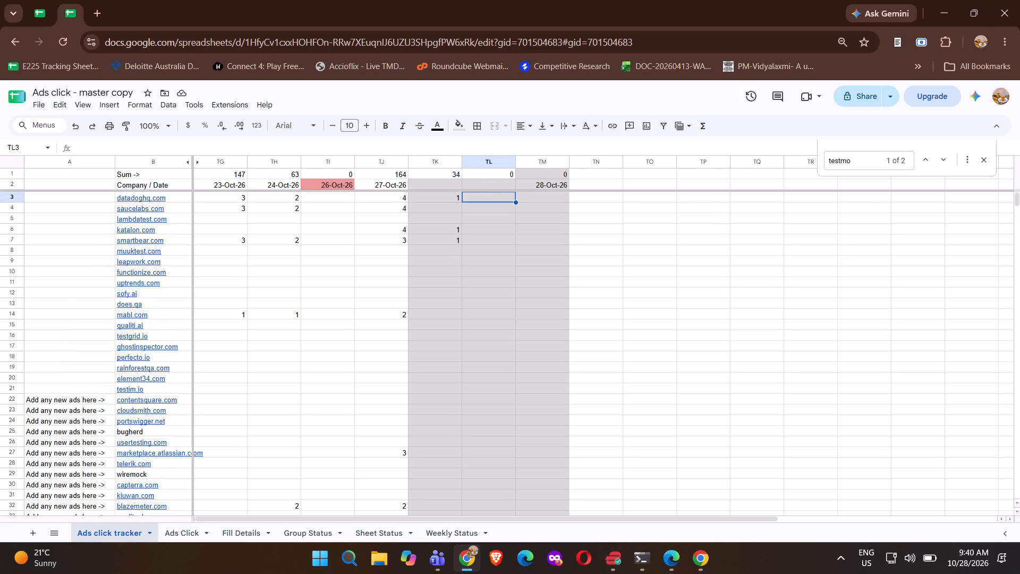
{"action": "type", "text": "if"}
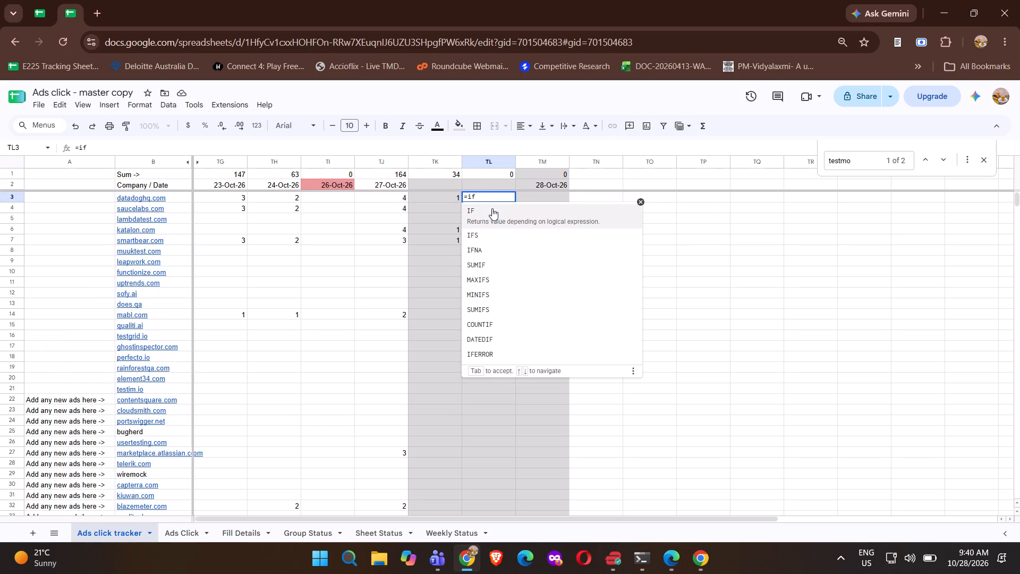
{"action": "key", "text": "Return"}
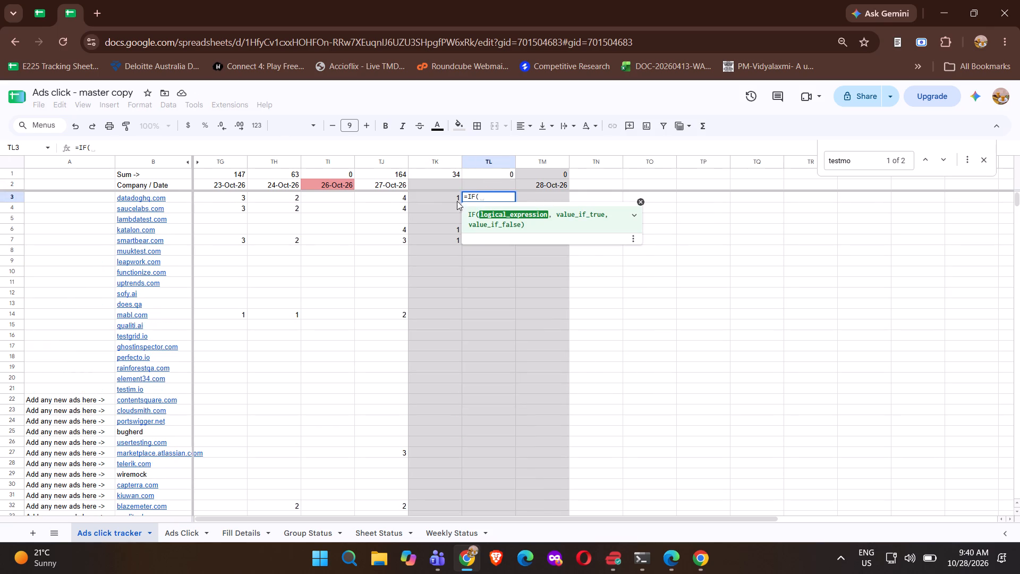
{"action": "left_click", "coordinate": [437, 198]}
{"action": "type", "text": "=0"}
{"action": "key", "text": "comma"}
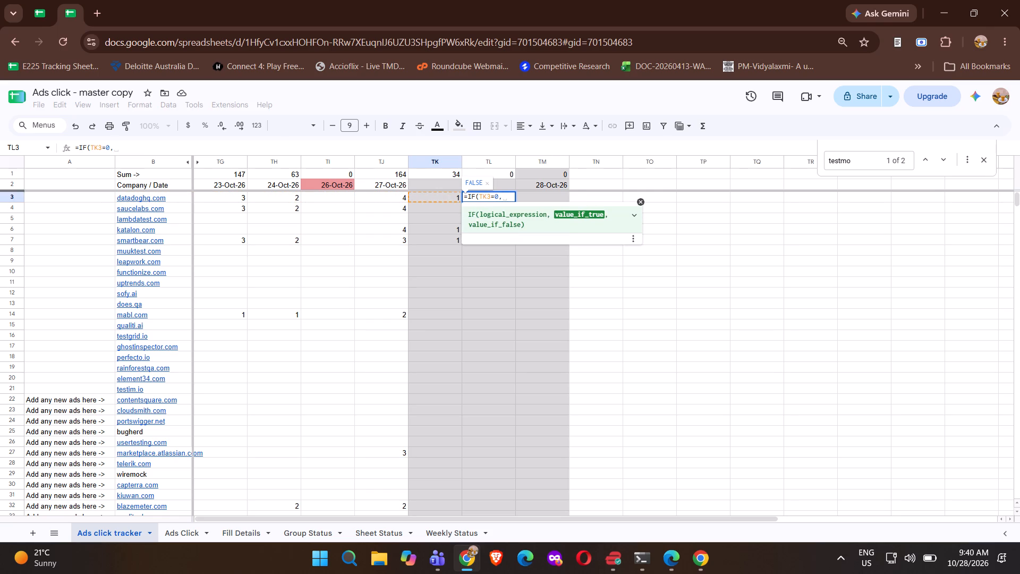
{"action": "left_click", "coordinate": [396, 195]}
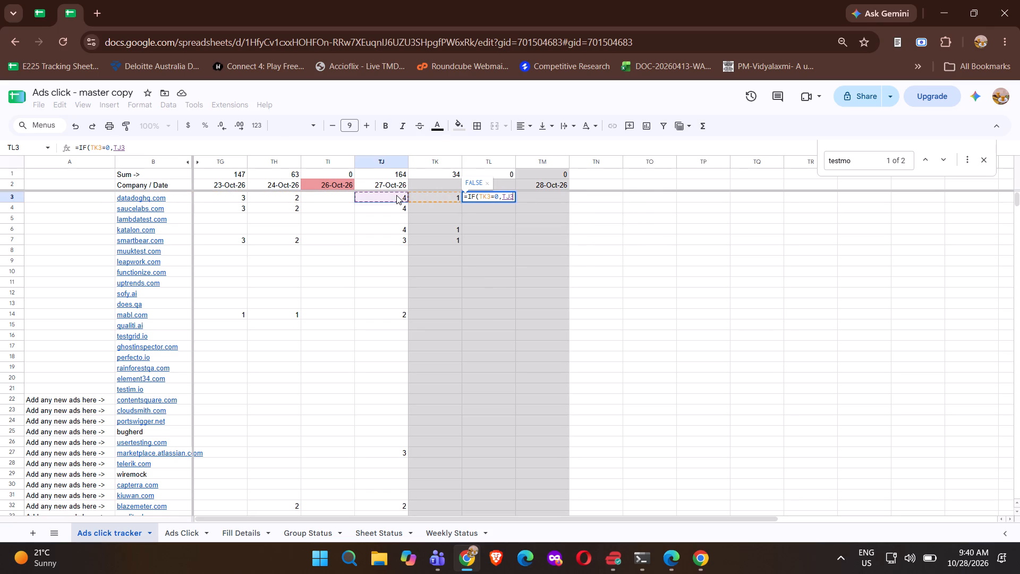
{"action": "key", "text": "comma"}
{"action": "type", "text": "sum"}
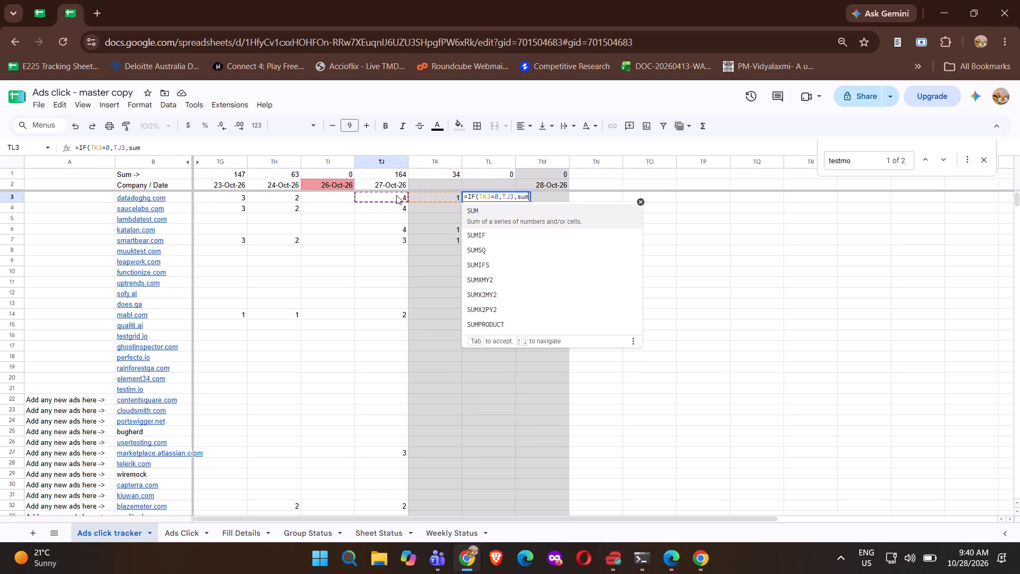
{"action": "key", "text": "Return"}
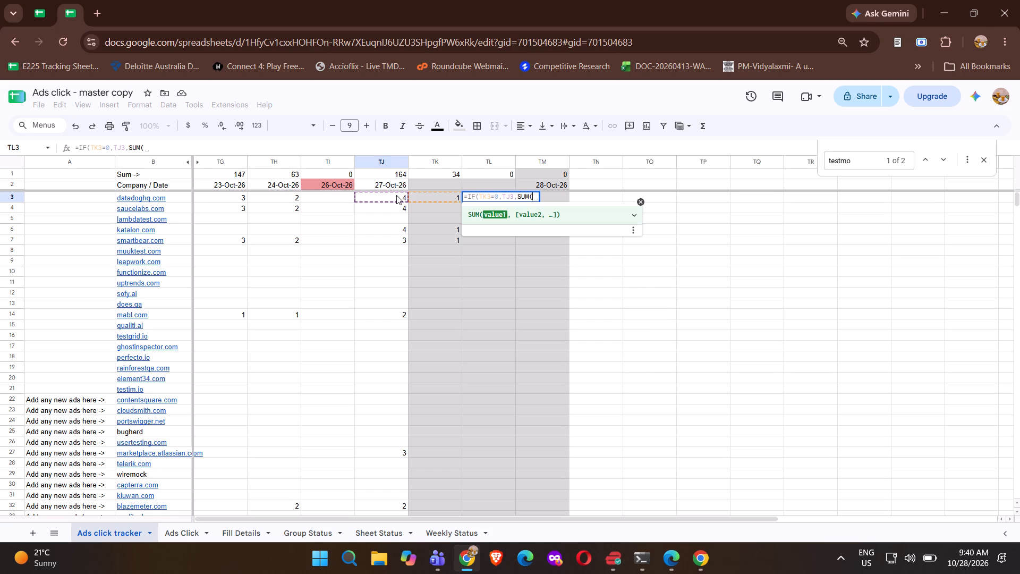
{"action": "key", "text": "Left"}
{"action": "key", "text": "Left"}
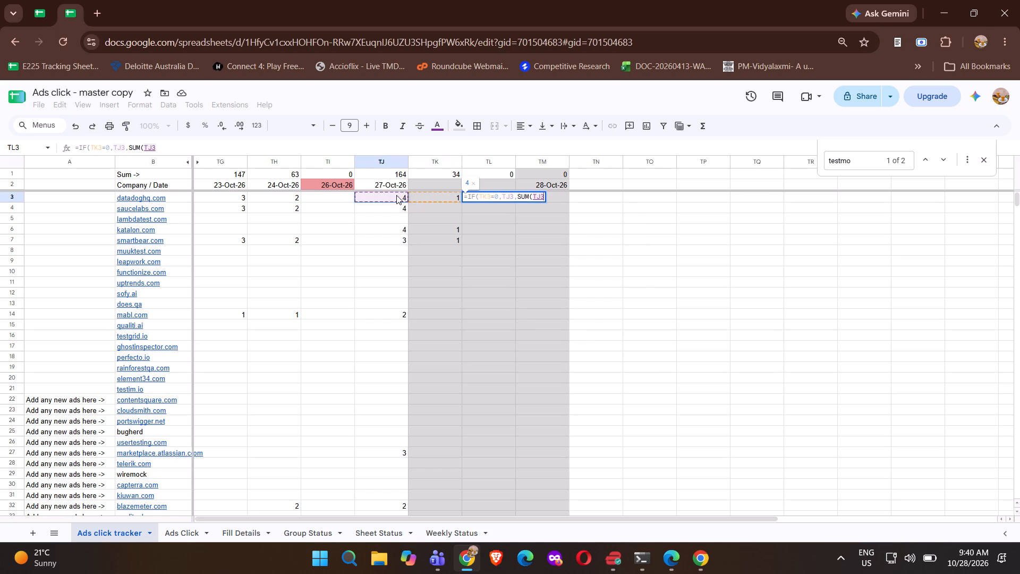
{"action": "key", "text": "shift+Right"}
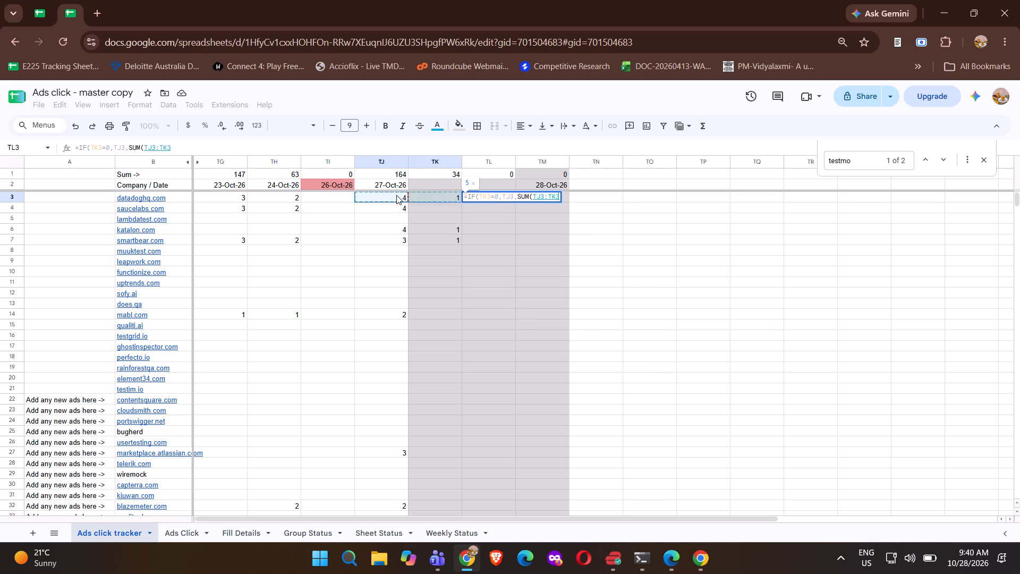
{"action": "key", "text": "Return"}
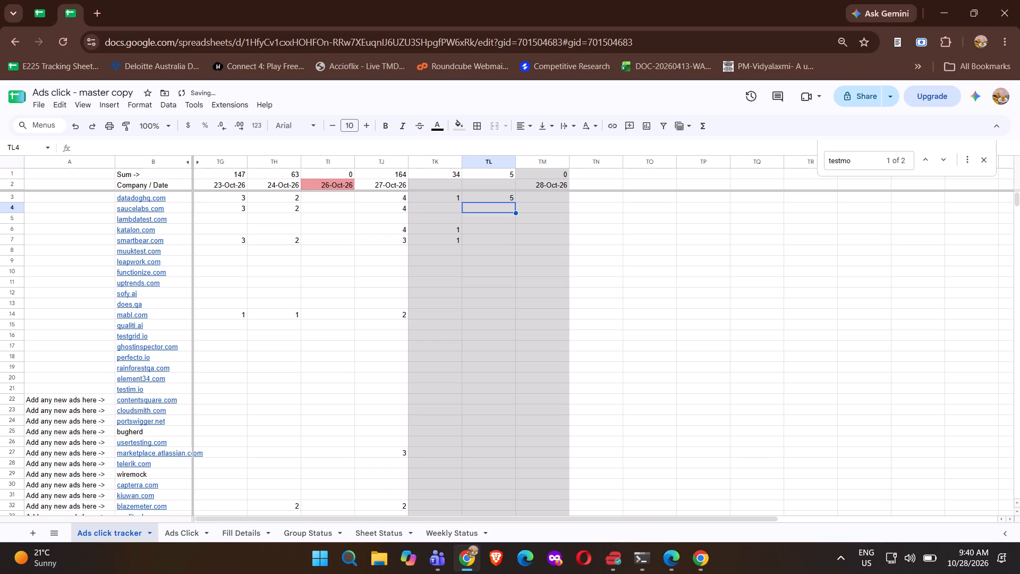
Copy the TL3 formula and paste only the formula down column TL to row 2548.
{"action": "left_click", "coordinate": [504, 196]}
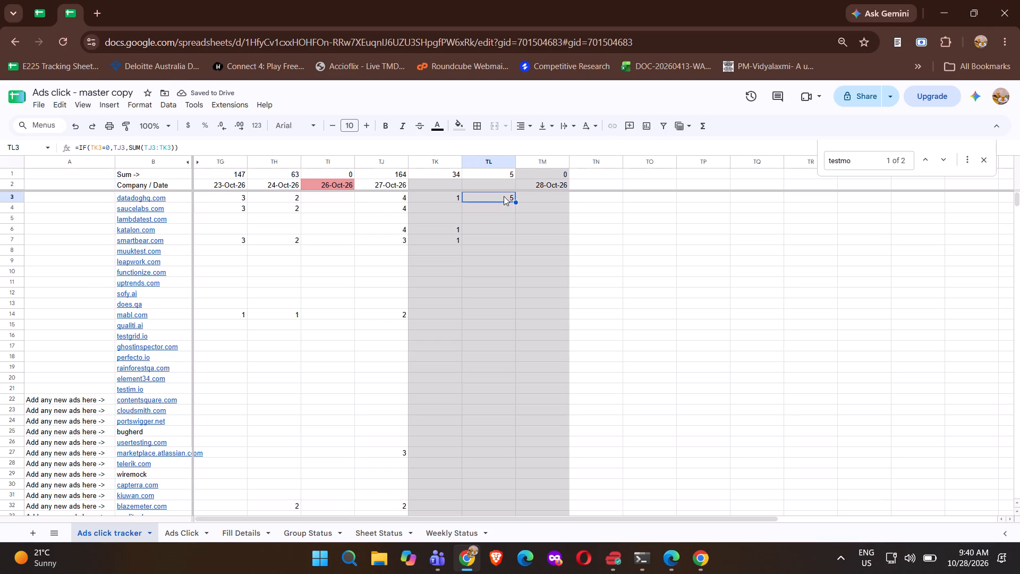
{"action": "key", "text": "ctrl+c"}
{"action": "key", "text": "ctrl+shift+Down"}
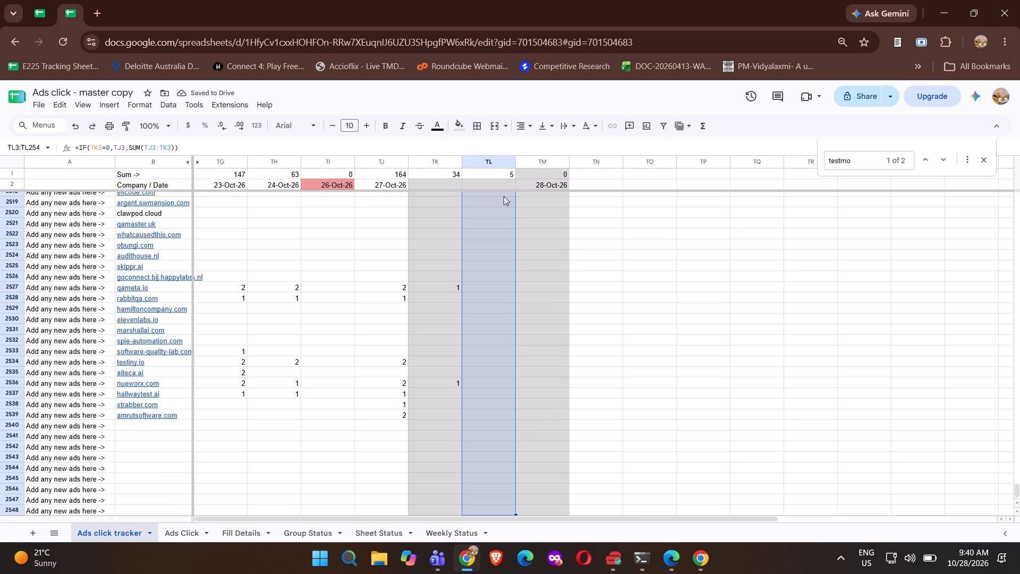
{"action": "right_click", "coordinate": [504, 196]}
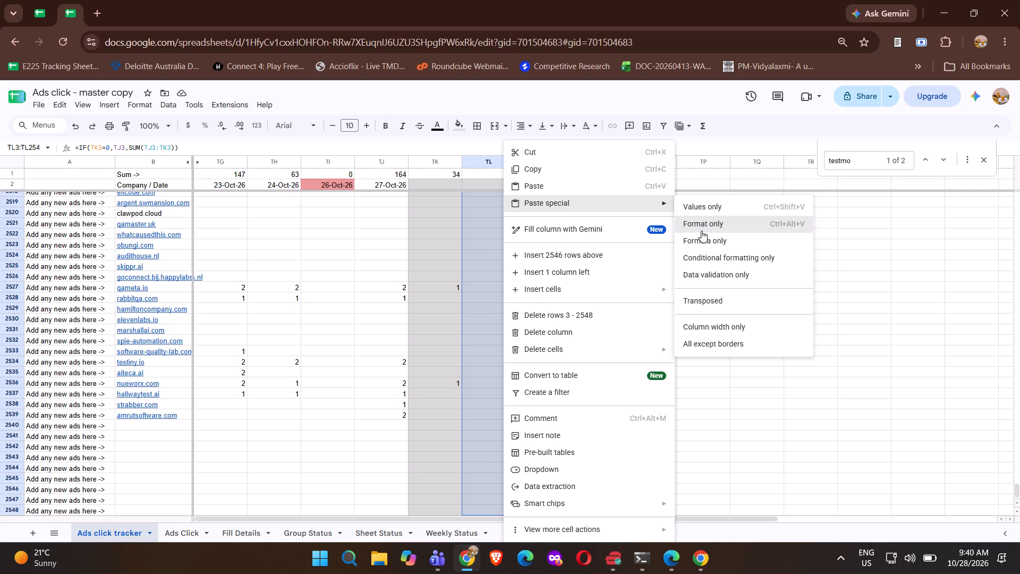
{"action": "left_click", "coordinate": [701, 233]}
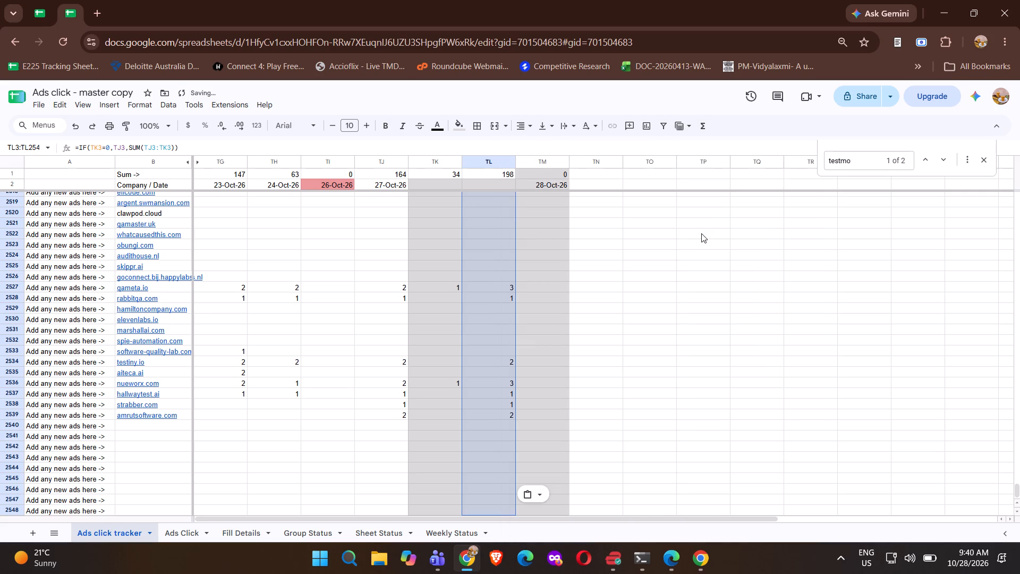
Copy the combined counts from TL3 down to row 2548 and paste them as values only into the 27-Oct-26 column, starting at TJ3.
{"action": "left_click", "coordinate": [487, 185]}
{"action": "key", "text": "Down"}
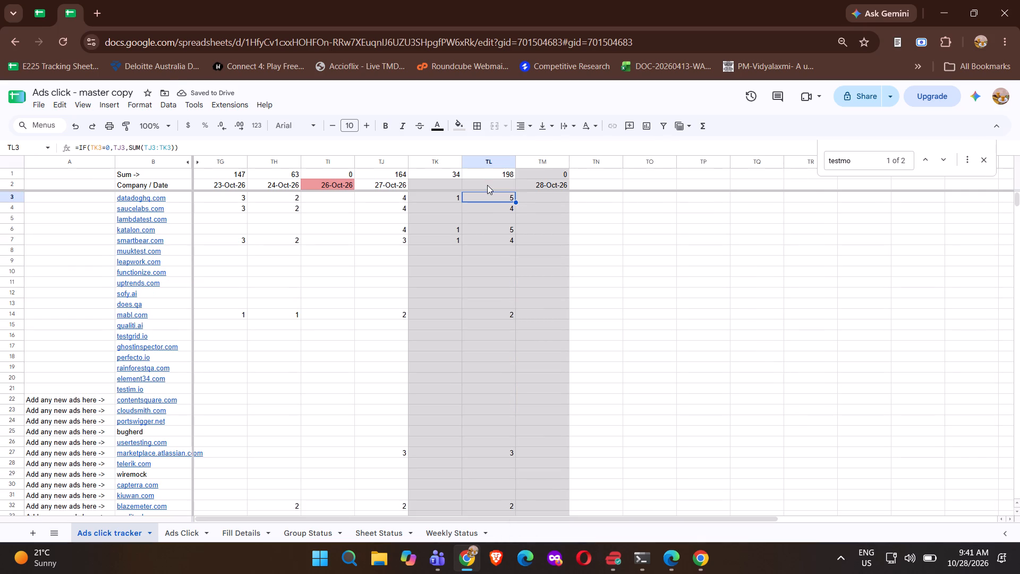
{"action": "key", "text": "ctrl+shift+Down"}
{"action": "key", "text": "ctrl+shift+Down"}
{"action": "key", "text": "ctrl+shift+Down"}
{"action": "key", "text": "ctrl+shift+Down"}
{"action": "key", "text": "ctrl+shift+Down"}
{"action": "key", "text": "ctrl+shift+Down"}
{"action": "key", "text": "ctrl+shift+Down"}
{"action": "key", "text": "ctrl+shift+Down"}
{"action": "key", "text": "ctrl+shift+Down"}
{"action": "key", "text": "ctrl+shift+Down"}
{"action": "key", "text": "ctrl+shift+Down"}
{"action": "key", "text": "ctrl+shift+Down"}
{"action": "key", "text": "ctrl+shift+Down"}
{"action": "key", "text": "ctrl+shift+Down"}
{"action": "key", "text": "ctrl+shift+Down"}
{"action": "key", "text": "ctrl+shift+Down"}
{"action": "key", "text": "ctrl+shift+Down"}
{"action": "key", "text": "ctrl+shift+Down"}
{"action": "key", "text": "ctrl+shift+Down"}
{"action": "key", "text": "ctrl+shift+Down"}
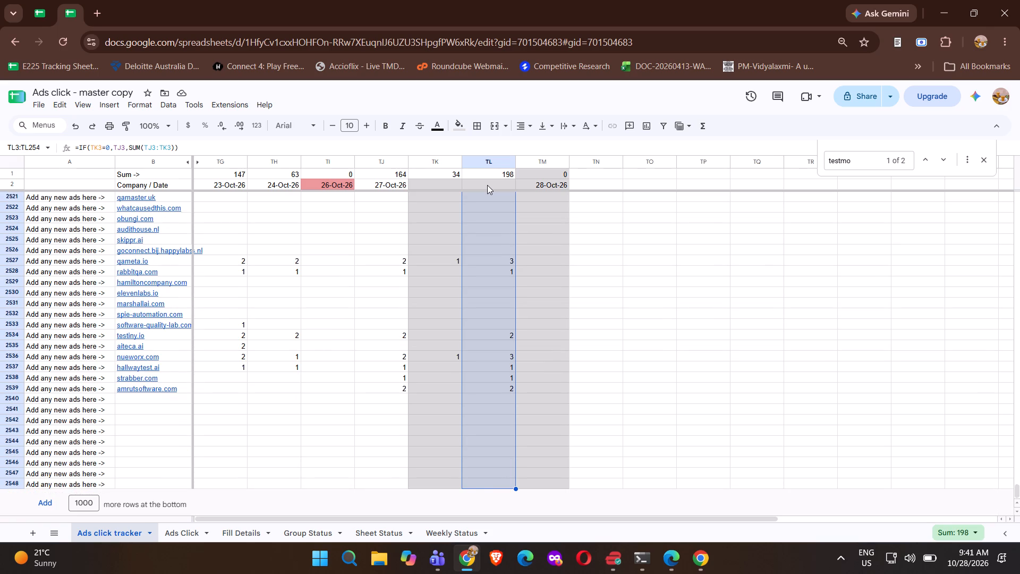
{"action": "key", "text": "ctrl+c"}
{"action": "left_click", "coordinate": [395, 184]}
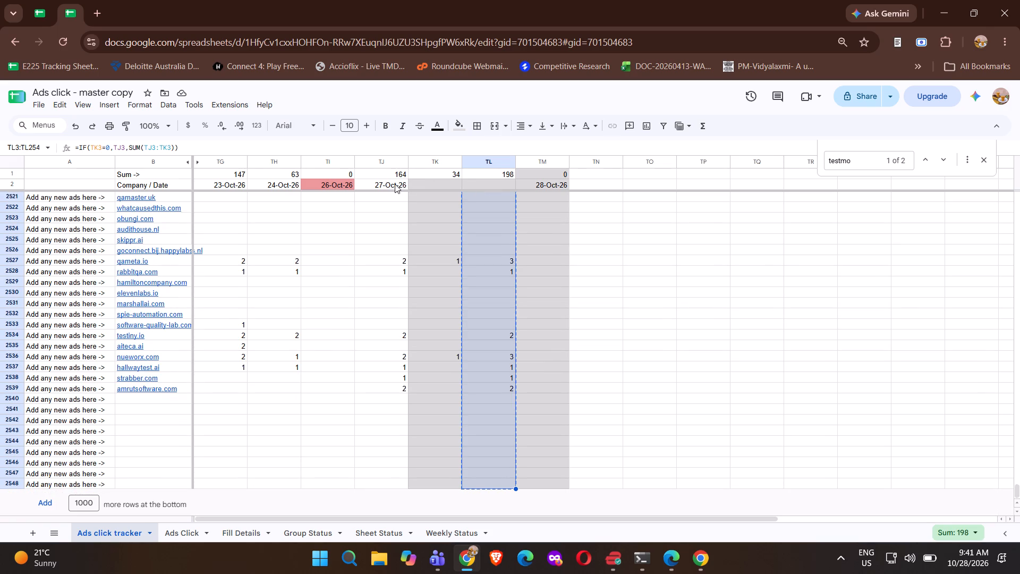
{"action": "key", "text": "Down"}
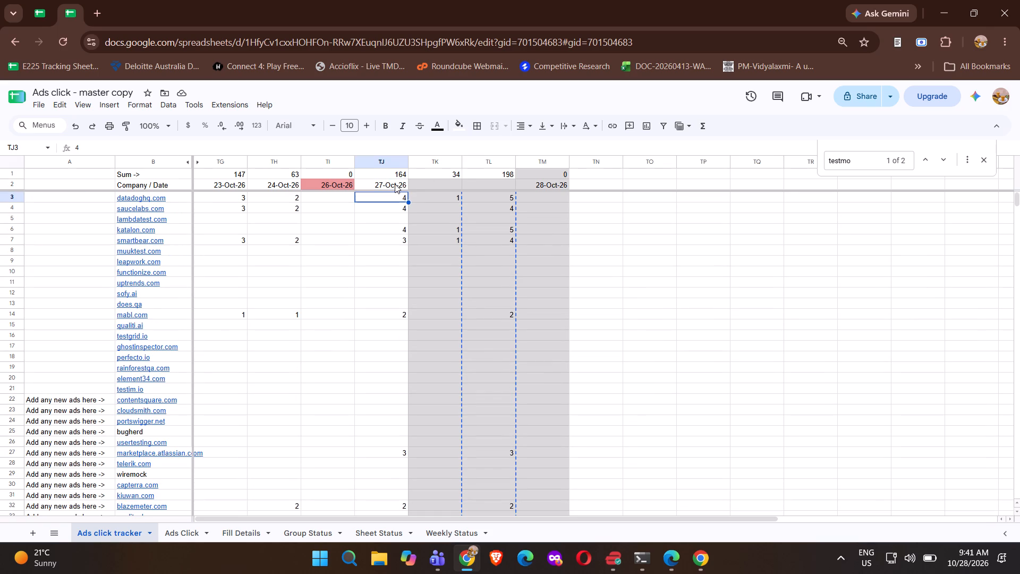
{"action": "key", "text": "ctrl+shift+v"}
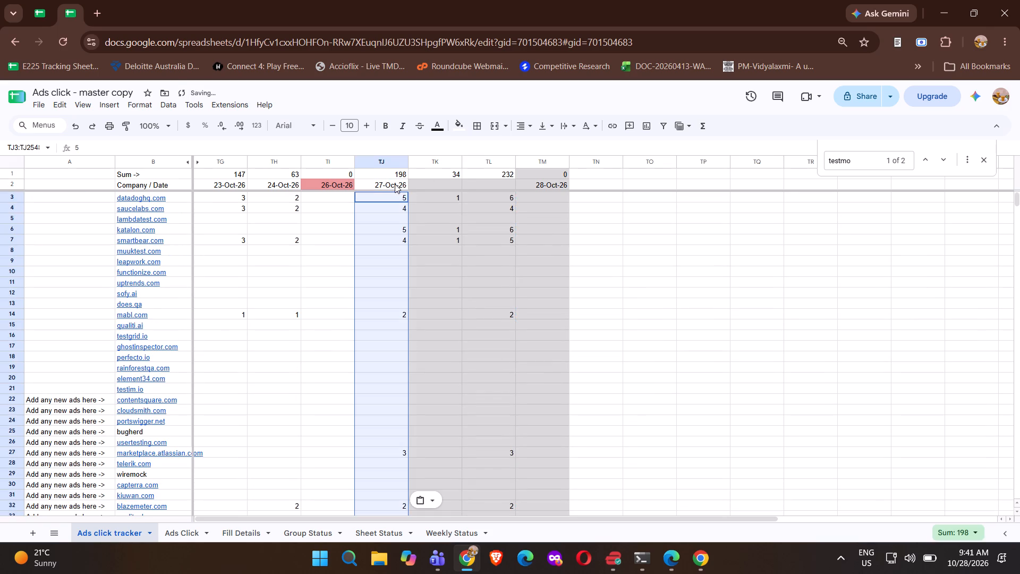
Delete the helper columns TK and TL between the 27-Oct-26 and 28-Oct-26 columns.
{"action": "left_click", "coordinate": [427, 158]}
{"action": "key", "text": "shift+Right"}
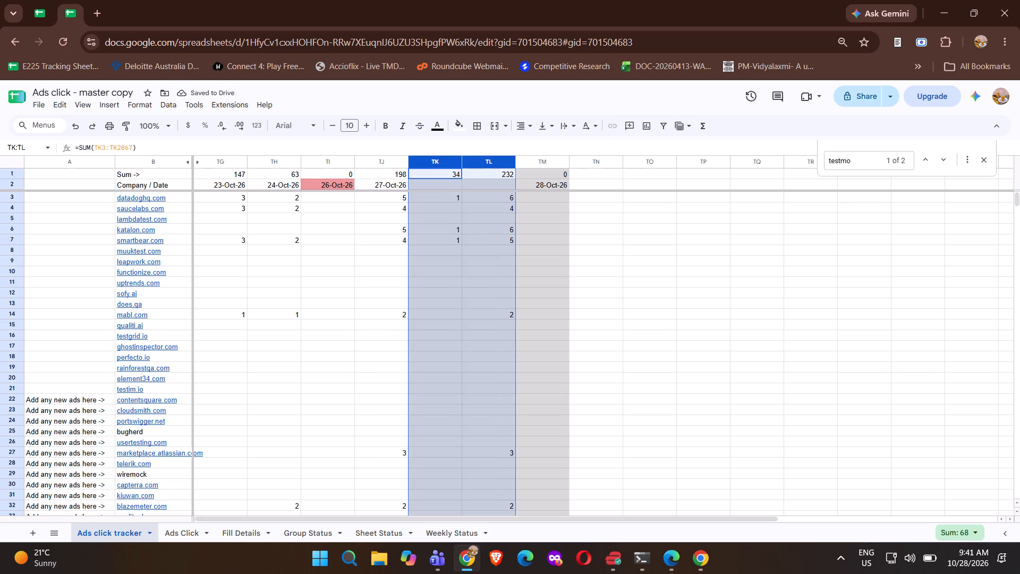
{"action": "right_click", "coordinate": [427, 158]}
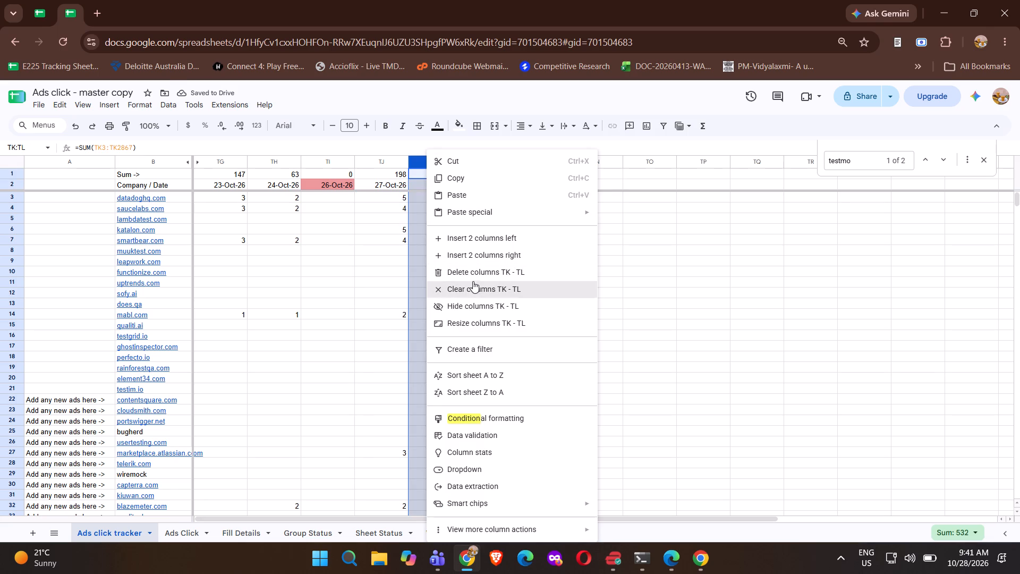
{"action": "left_click", "coordinate": [469, 272]}
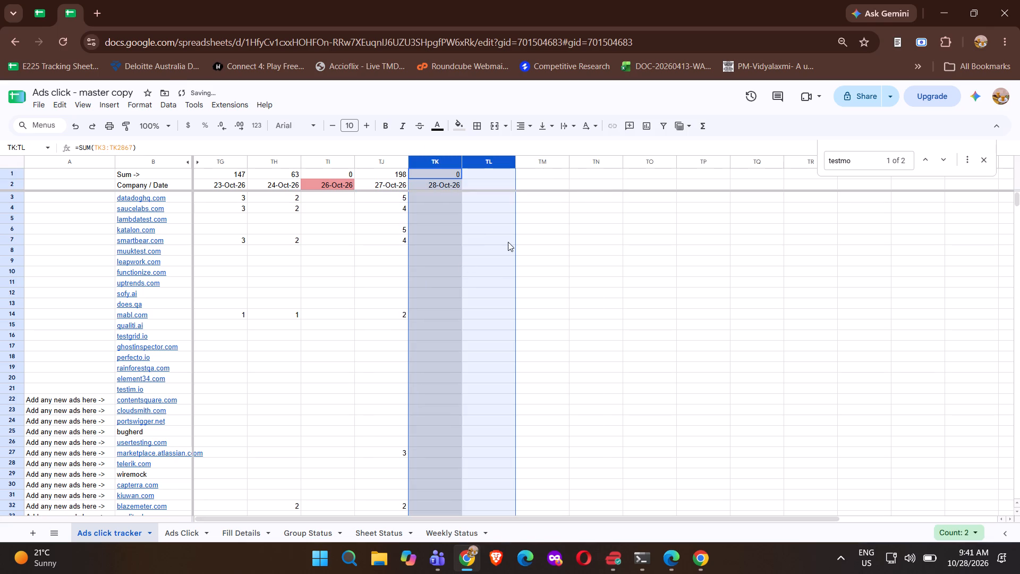
{"action": "left_click", "coordinate": [508, 242]}
Copy the master's 27-Oct-26 counts from TJ3 to row 2548 and paste values only at TJ3 in the task spreadsheet's Ads Clicked Tracker sheet.
{"action": "left_click", "coordinate": [393, 185]}
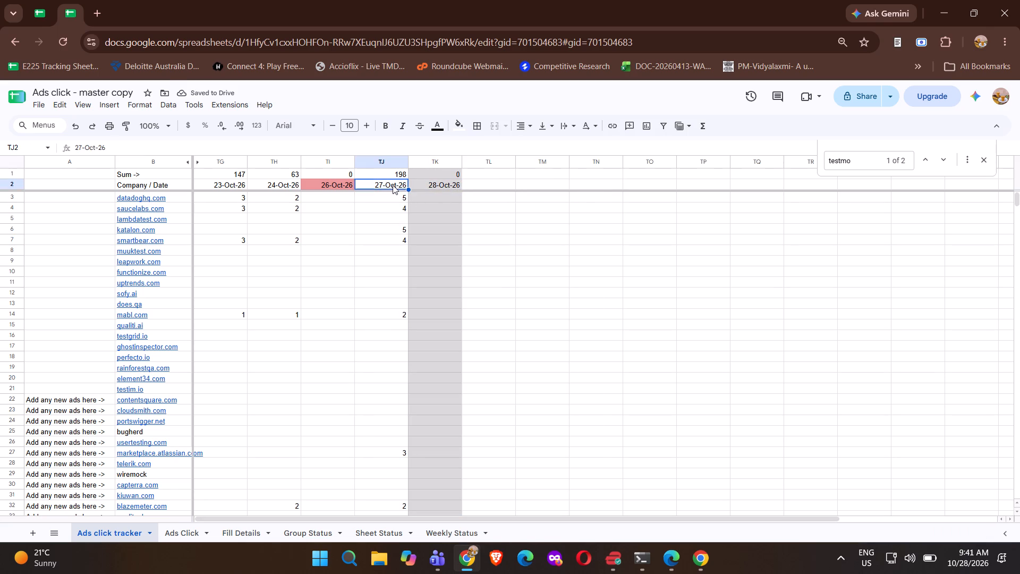
{"action": "key", "text": "Down"}
{"action": "key", "text": "ctrl+shift+Down"}
{"action": "key", "text": "ctrl+shift+Down"}
{"action": "key", "text": "ctrl+shift+Down"}
{"action": "key", "text": "ctrl+shift+Down"}
{"action": "key", "text": "ctrl+shift+Down"}
{"action": "key", "text": "ctrl+shift+Down"}
{"action": "key", "text": "ctrl+shift+Down"}
{"action": "key", "text": "ctrl+shift+Down"}
{"action": "key", "text": "ctrl+shift+Down"}
{"action": "key", "text": "ctrl+shift+Down"}
{"action": "key", "text": "ctrl+shift+Down"}
{"action": "key", "text": "ctrl+shift+Down"}
{"action": "key", "text": "ctrl+shift+Down"}
{"action": "key", "text": "ctrl+shift+Down"}
{"action": "key", "text": "ctrl+shift+Down"}
{"action": "key", "text": "ctrl+shift+Down"}
{"action": "key", "text": "ctrl+shift+Down"}
{"action": "key", "text": "ctrl+shift+Down"}
{"action": "key", "text": "ctrl+shift+Down"}
{"action": "key", "text": "ctrl+shift+Down"}
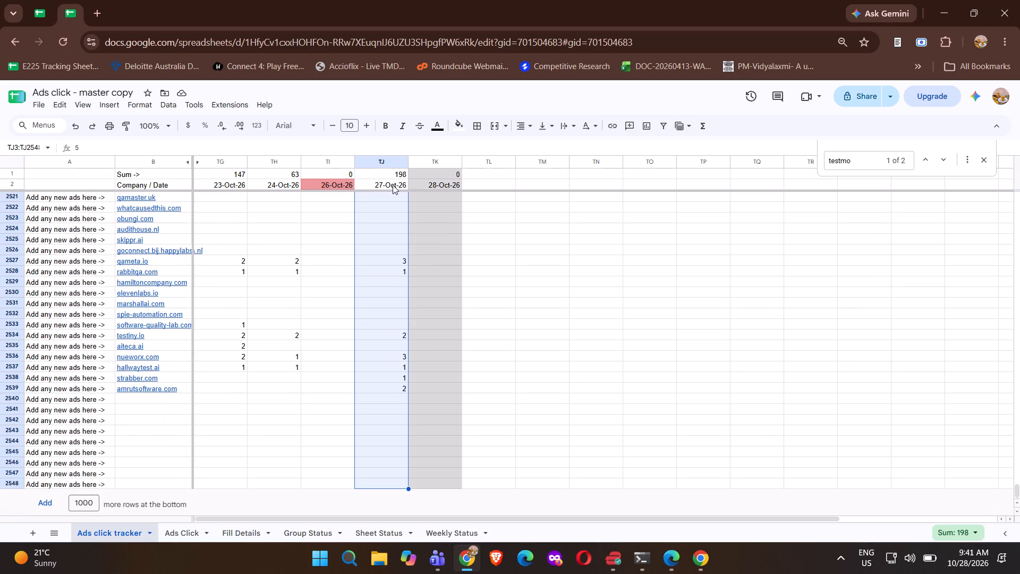
{"action": "key", "text": "ctrl+c"}
{"action": "key", "text": "ctrl+Tab"}
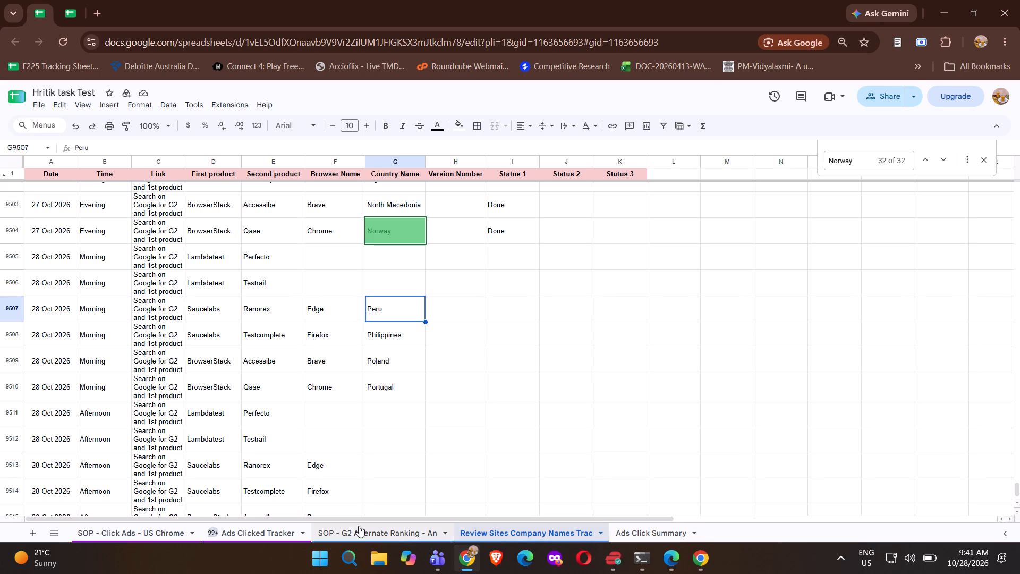
{"action": "left_click", "coordinate": [287, 528]}
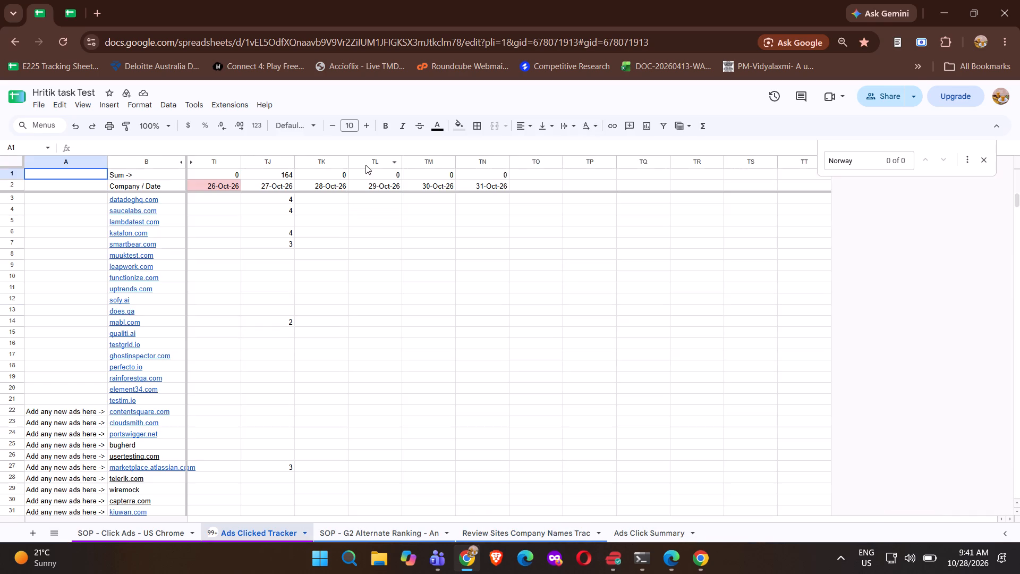
{"action": "left_click", "coordinate": [280, 183]}
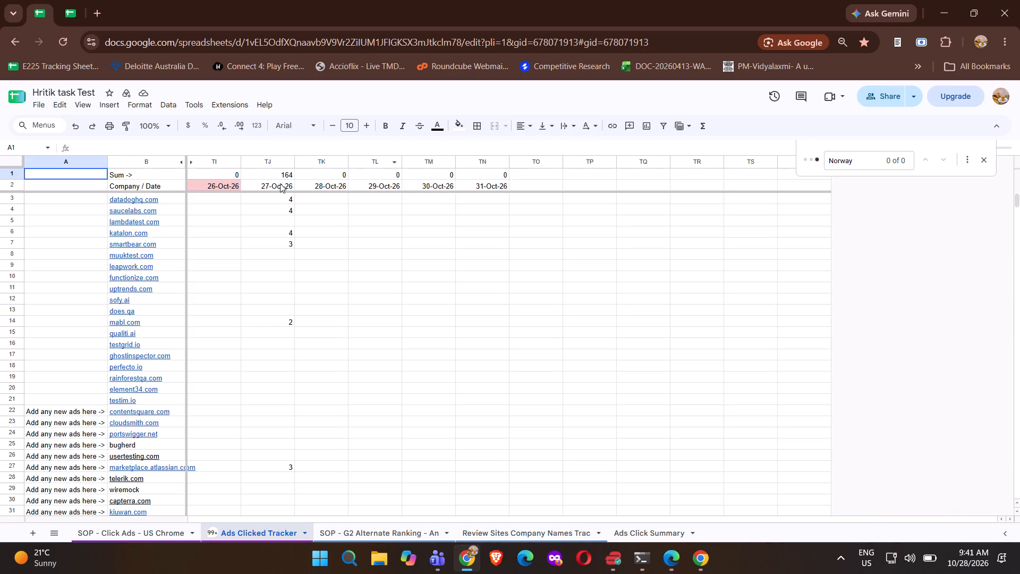
{"action": "key", "text": "Down"}
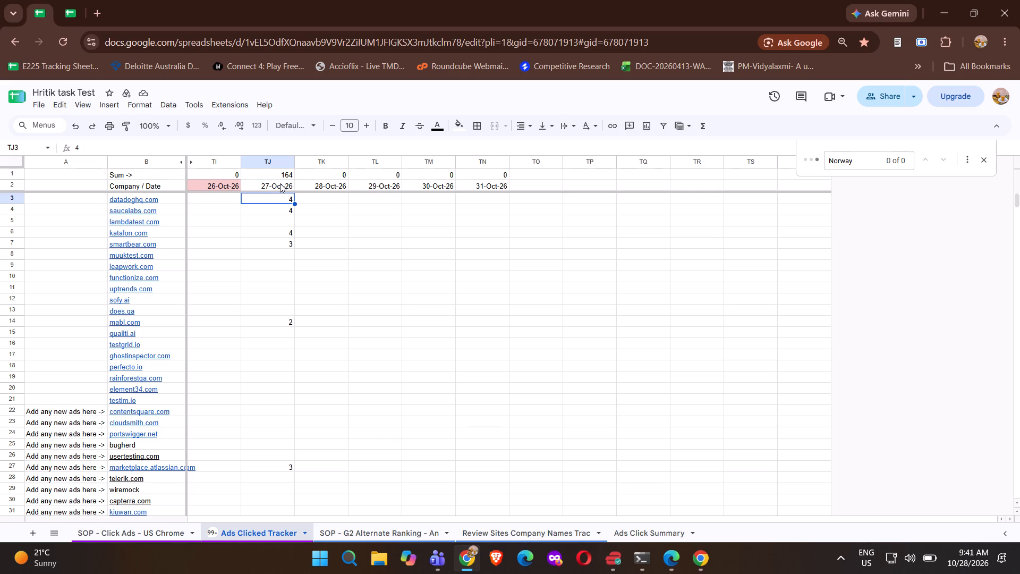
{"action": "key", "text": "ctrl+shift+v"}
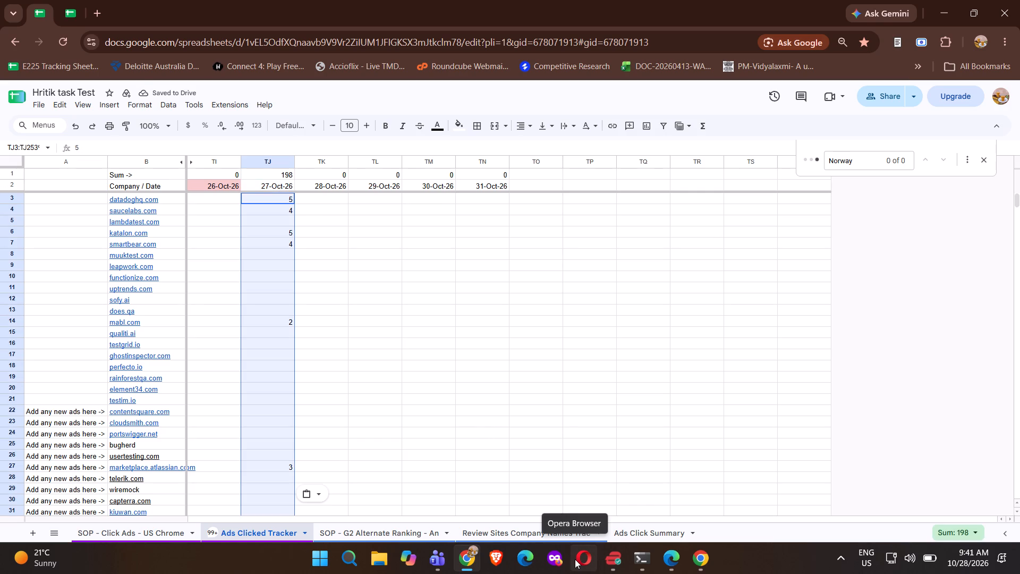
Check the progress of the automated Edge and Chrome searches in their browser windows and the Command Prompt scan log.
{"action": "left_click", "coordinate": [674, 556]}
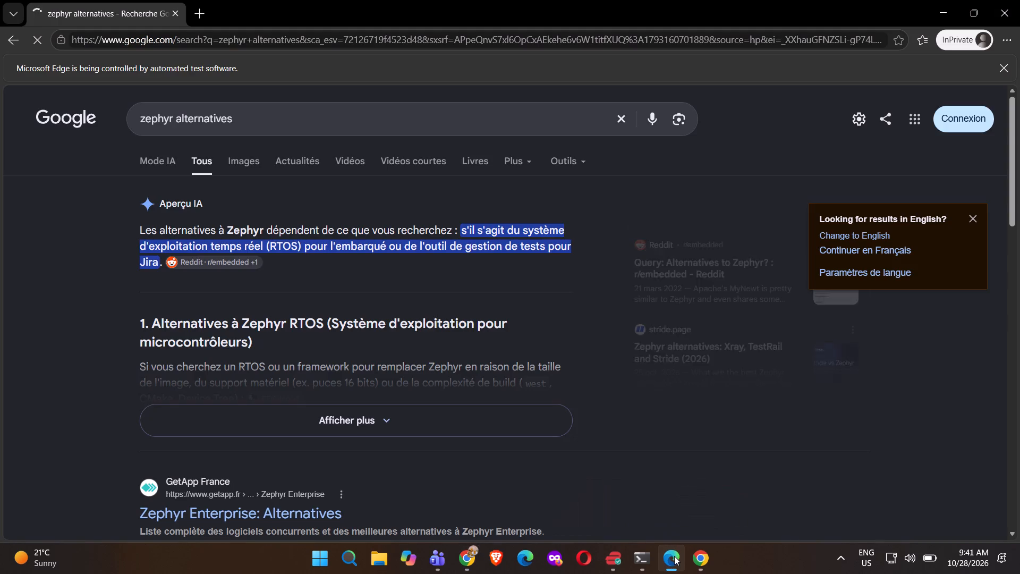
{"action": "left_click", "coordinate": [708, 564]}
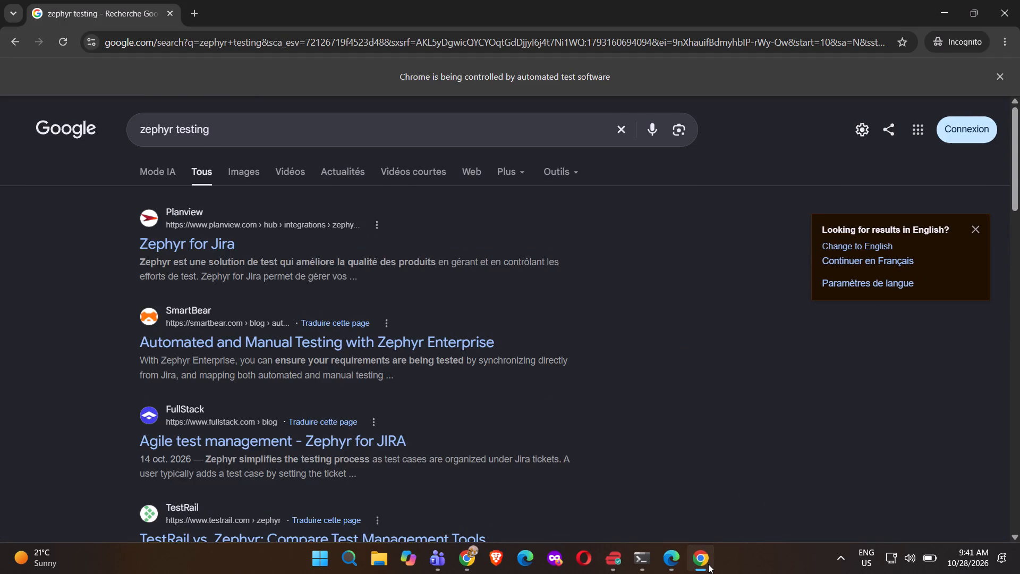
{"action": "left_click", "coordinate": [465, 558]}
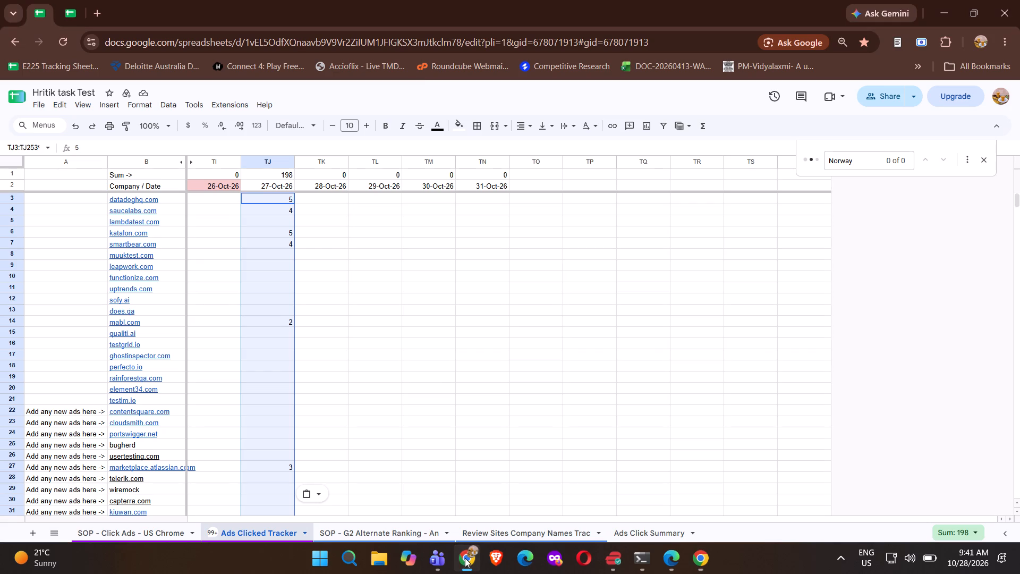
{"action": "left_click", "coordinate": [345, 350]}
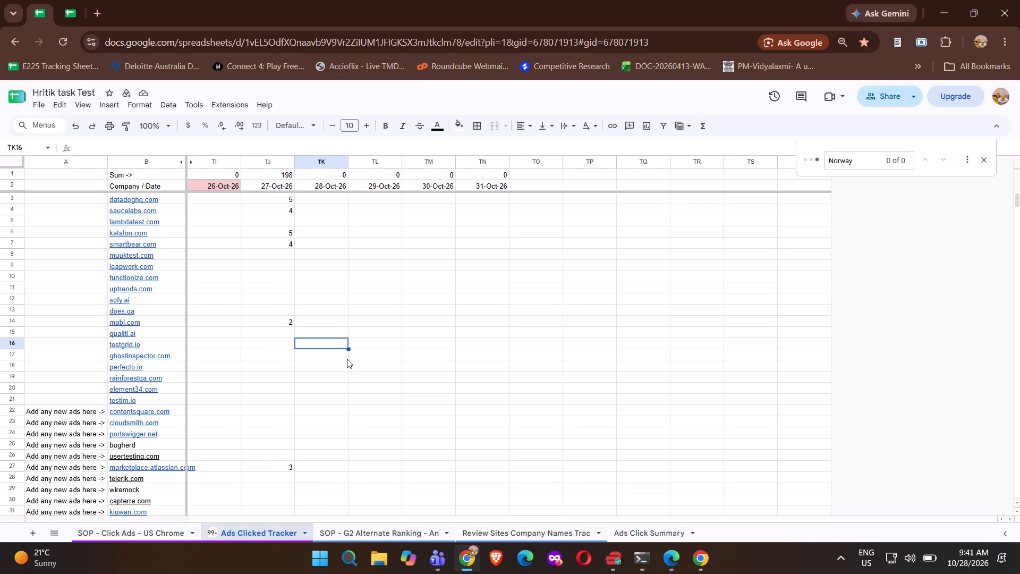
{"action": "left_click", "coordinate": [474, 527]}
{"action": "key", "text": "ctrl+Tab"}
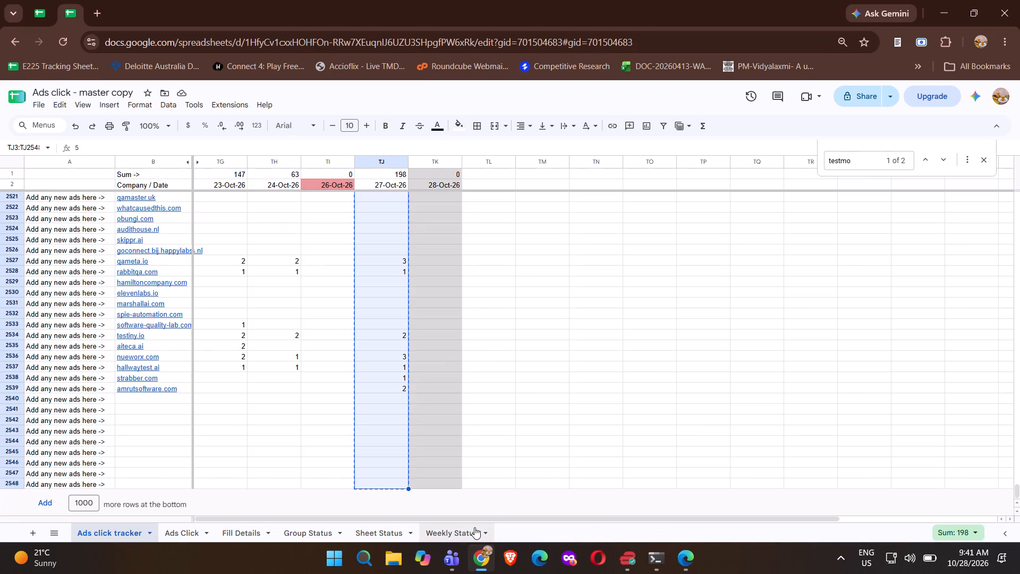
{"action": "left_click", "coordinate": [653, 559]}
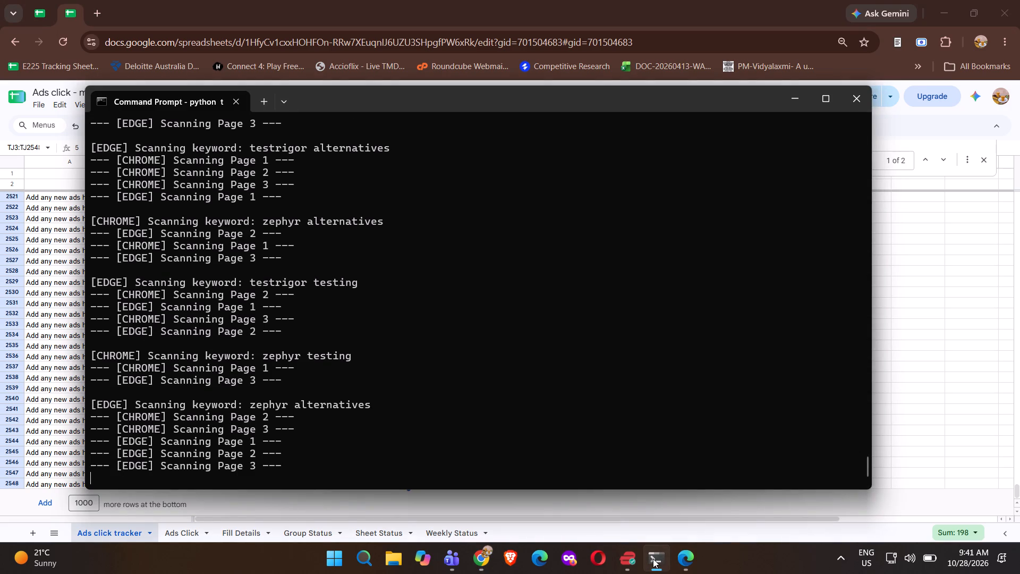